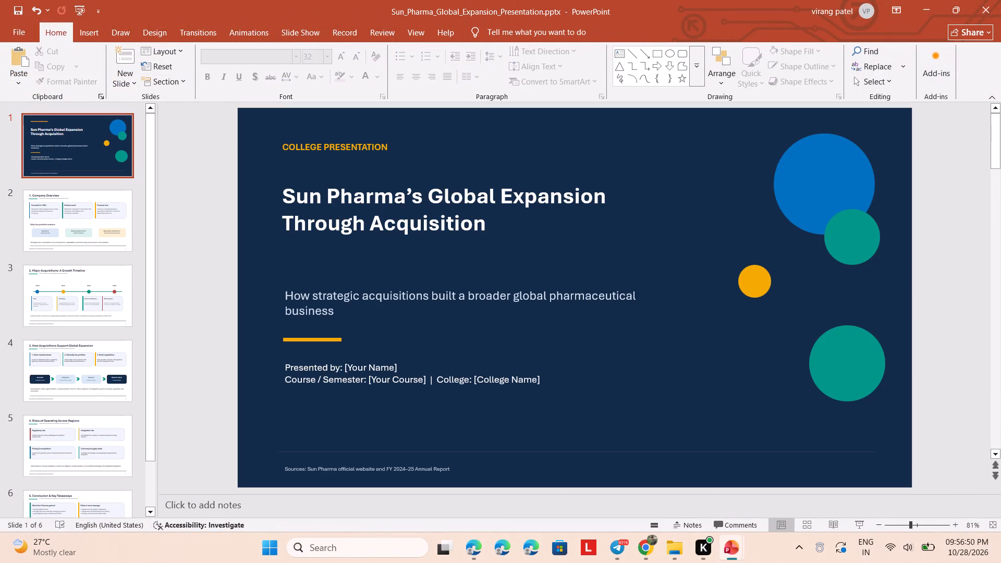
left_click(480, 143)
left_click(765, 140)
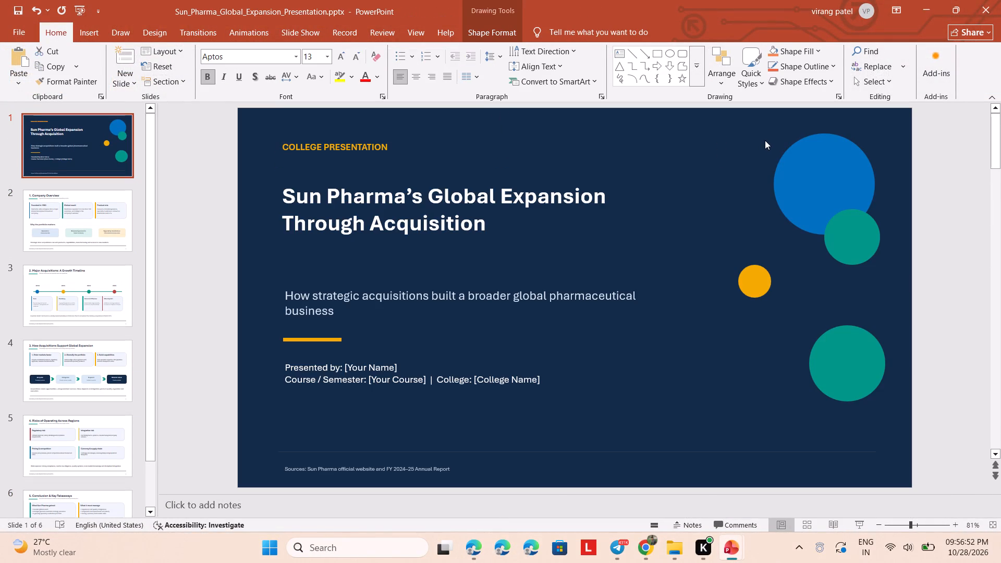
left_click(760, 141)
left_click(299, 27)
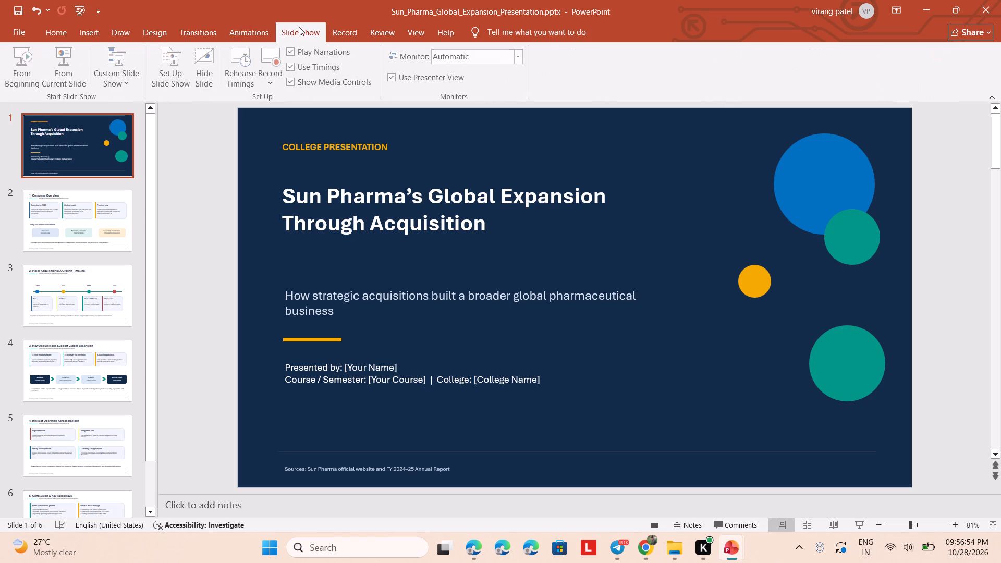
scroll(734, 200, "down", 1)
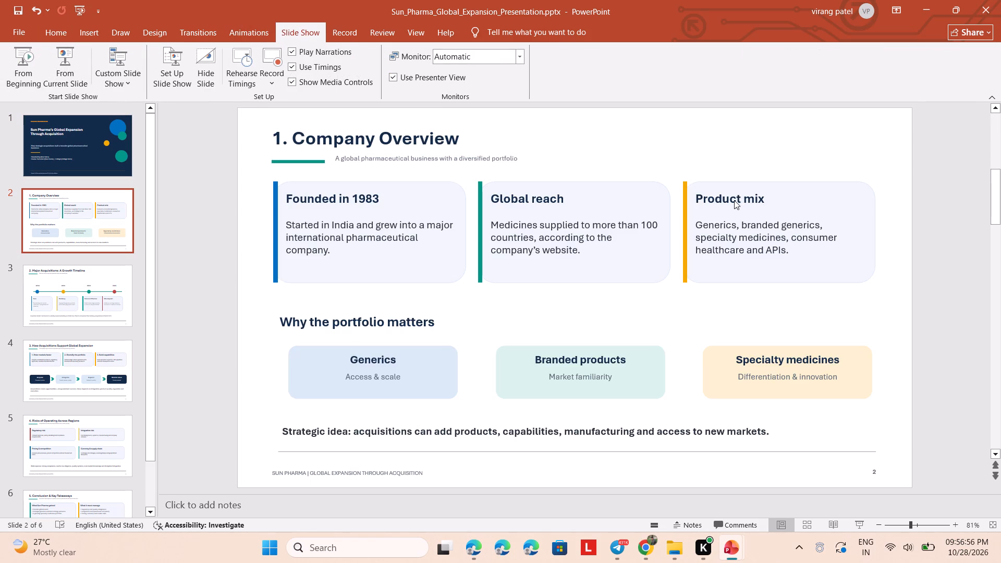
scroll(734, 200, "up", 1)
left_click(640, 175)
left_click(670, 156)
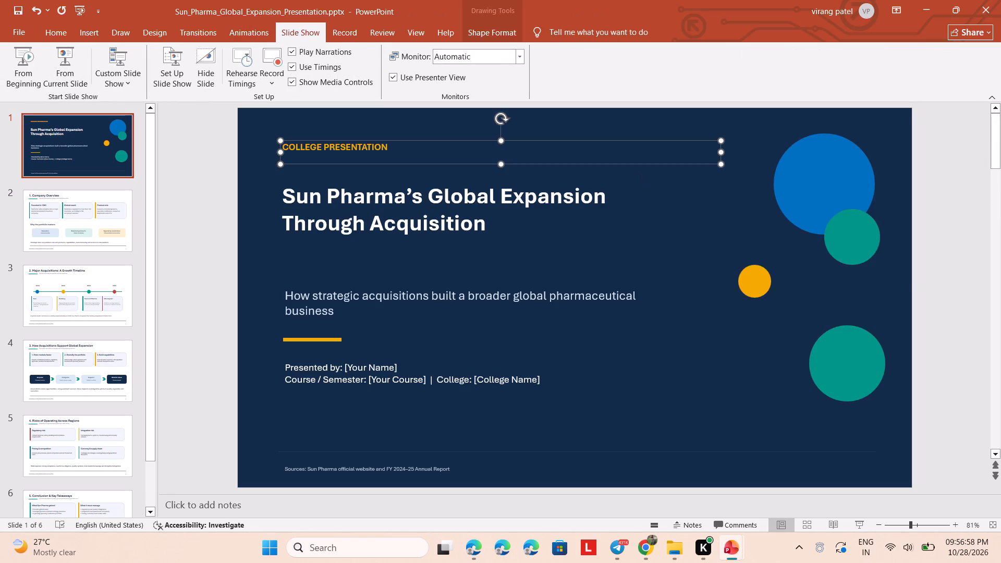
double_click(743, 128)
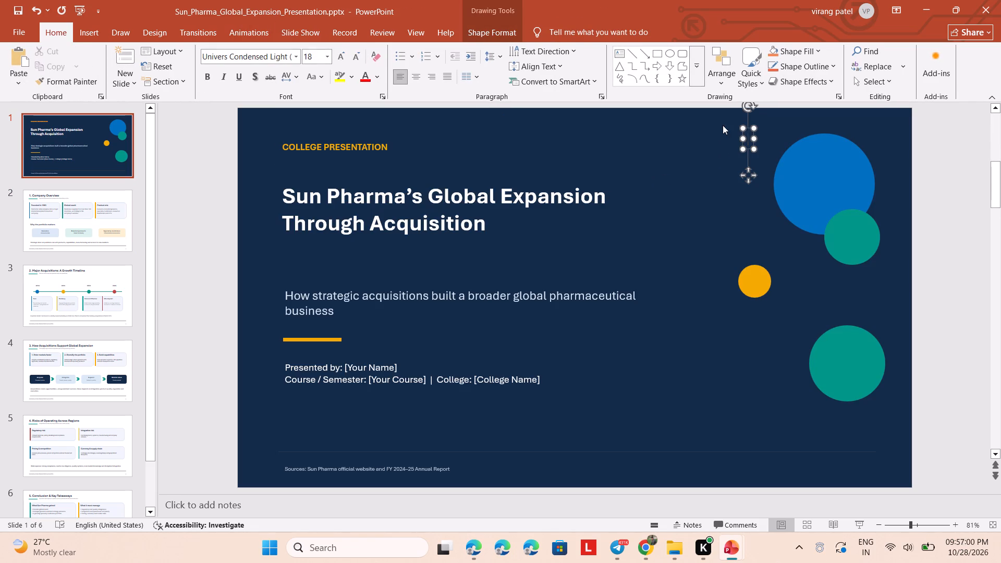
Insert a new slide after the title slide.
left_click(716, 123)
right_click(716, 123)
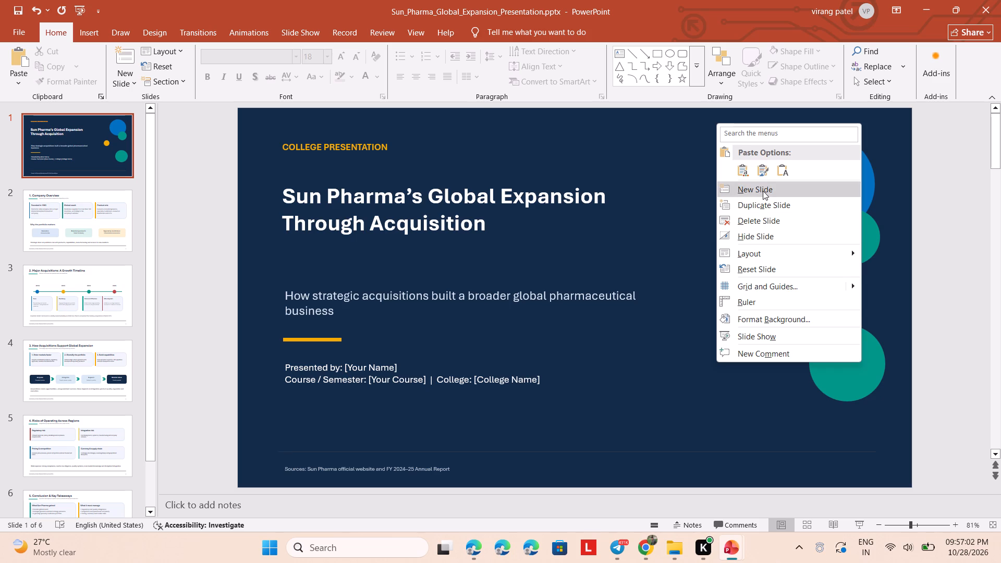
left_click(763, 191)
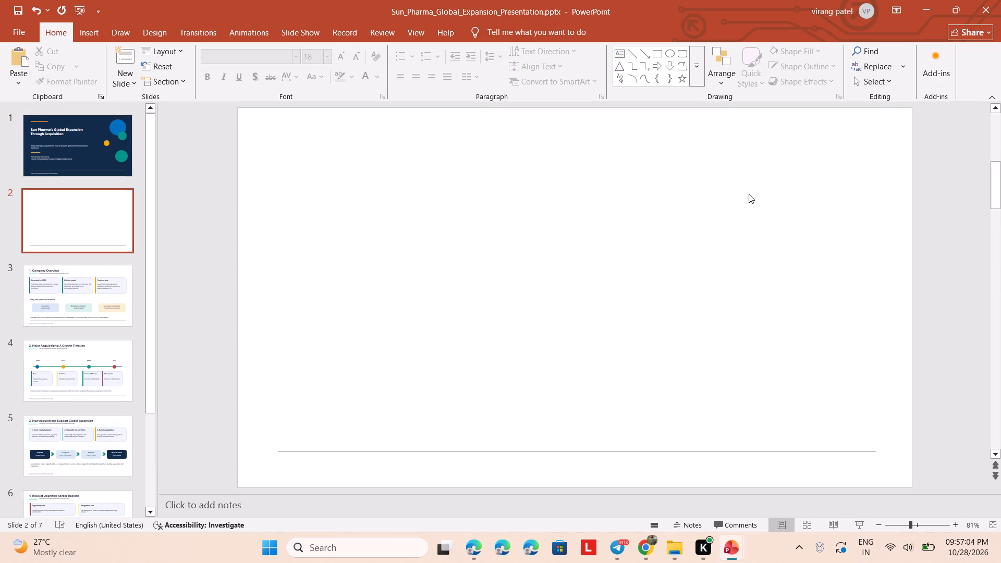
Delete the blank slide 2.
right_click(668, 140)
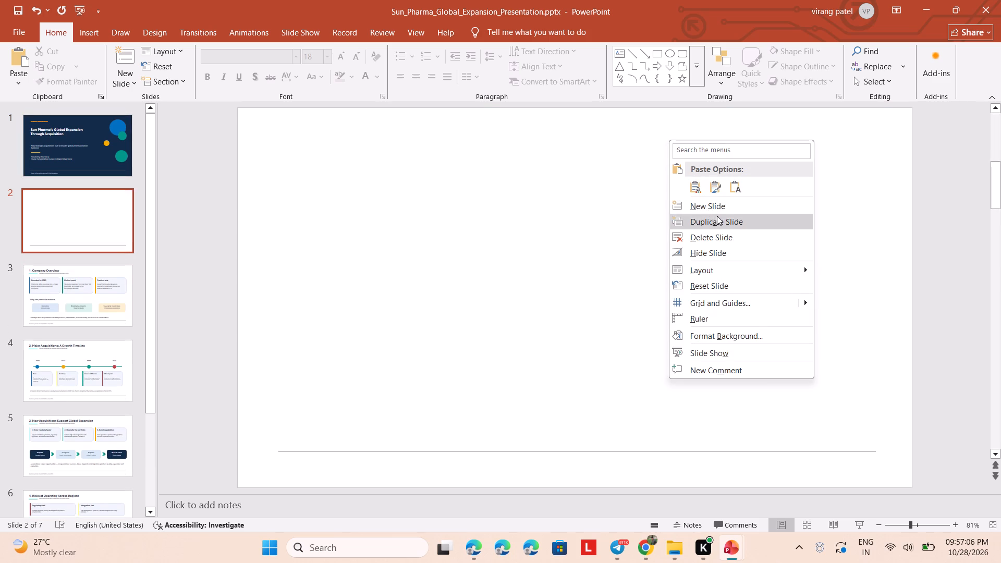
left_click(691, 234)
Change the layout of slide 1 to Title with Picture.
double_click(80, 133)
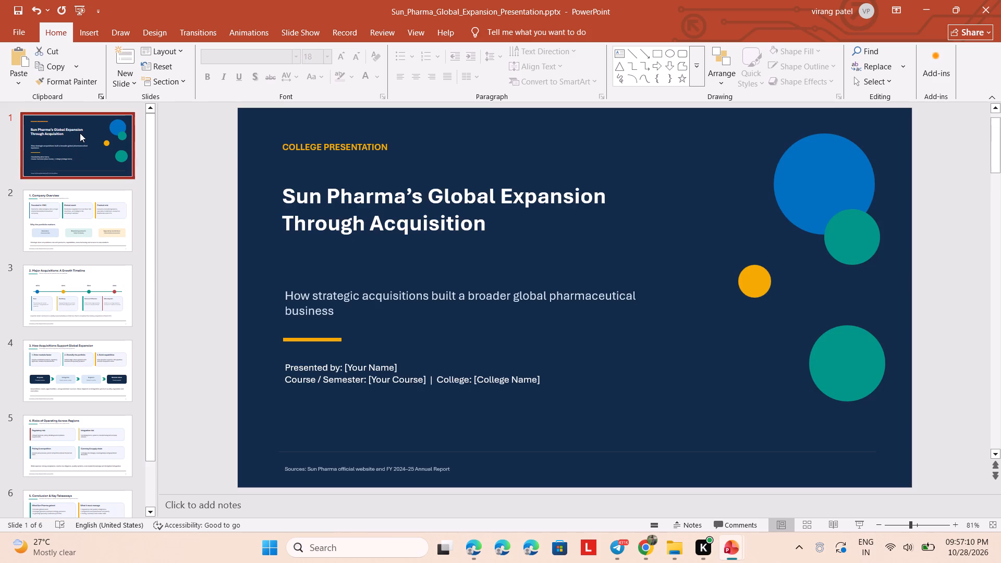
left_click(475, 137)
left_click(474, 121)
right_click(474, 121)
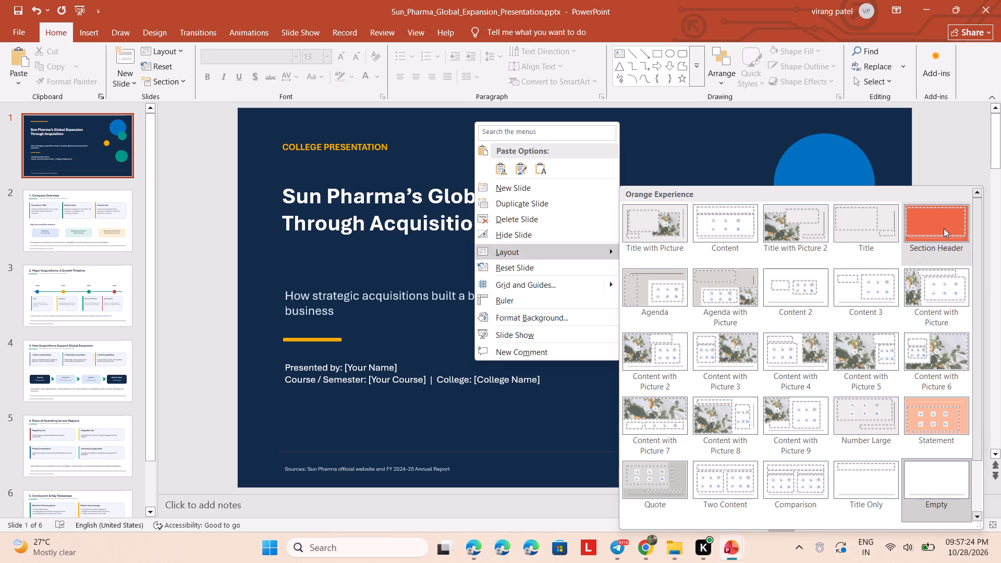
left_click(655, 222)
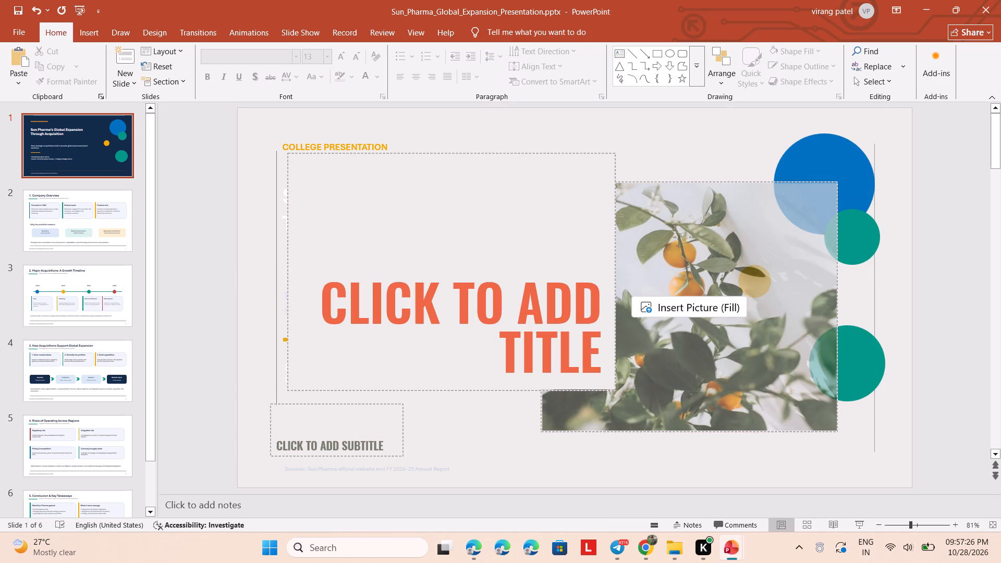
Delete the picture placeholder and the empty title placeholder from slide 1, keeping the existing Sun Pharma text and circles.
left_click(733, 149)
left_click(750, 248)
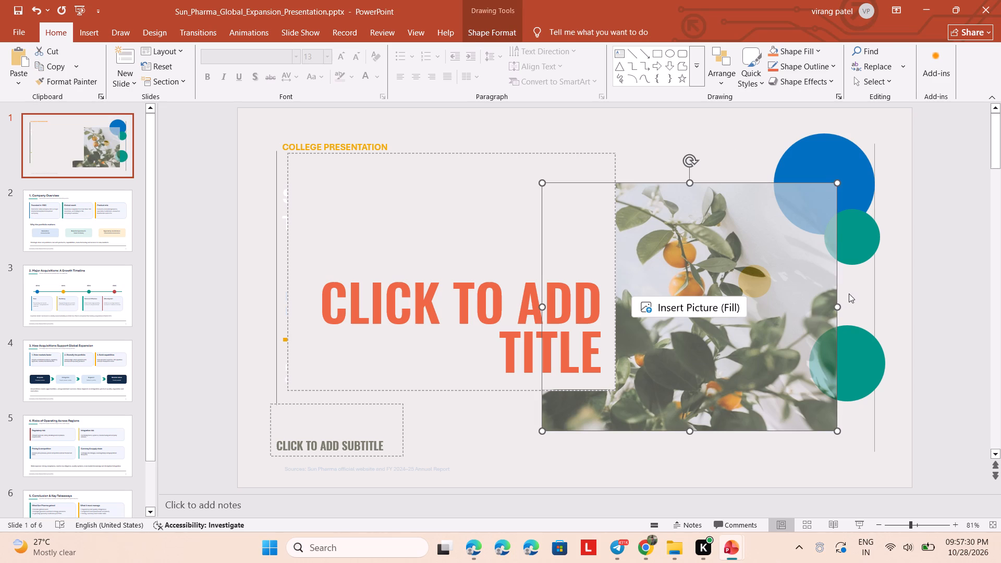
left_click(798, 256)
key("Delete")
left_click(494, 218)
key("Delete")
left_click(563, 160)
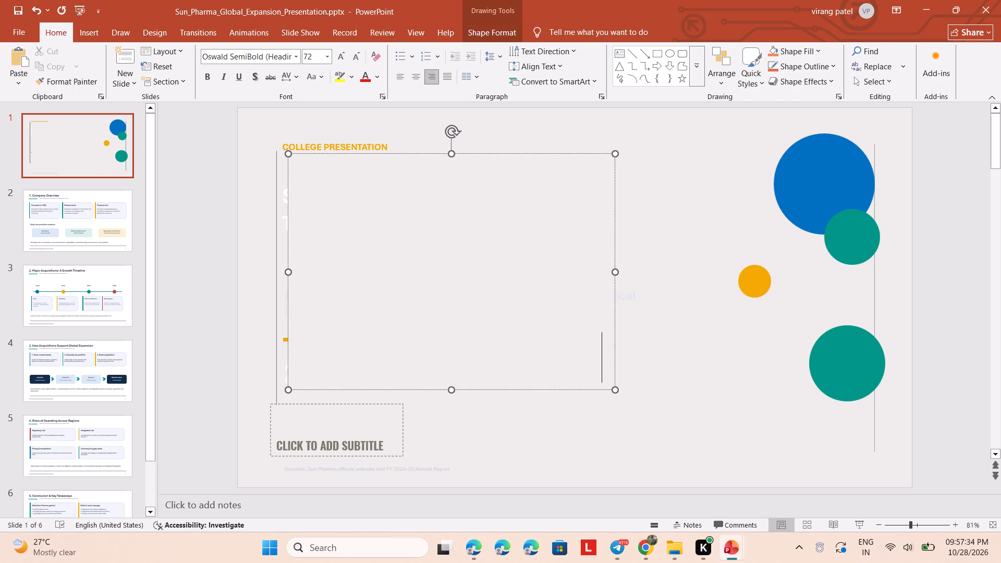
left_click(613, 154)
key("Delete")
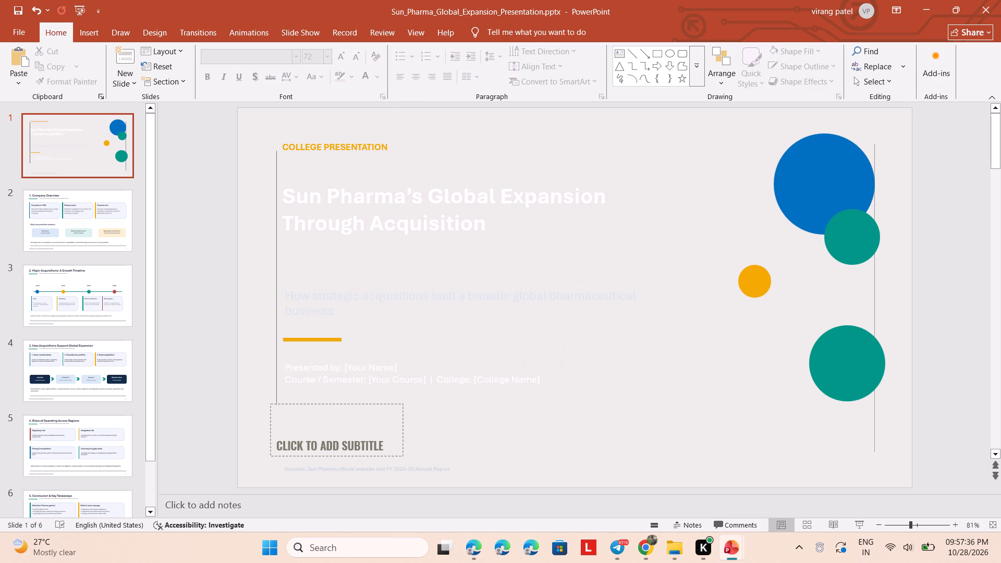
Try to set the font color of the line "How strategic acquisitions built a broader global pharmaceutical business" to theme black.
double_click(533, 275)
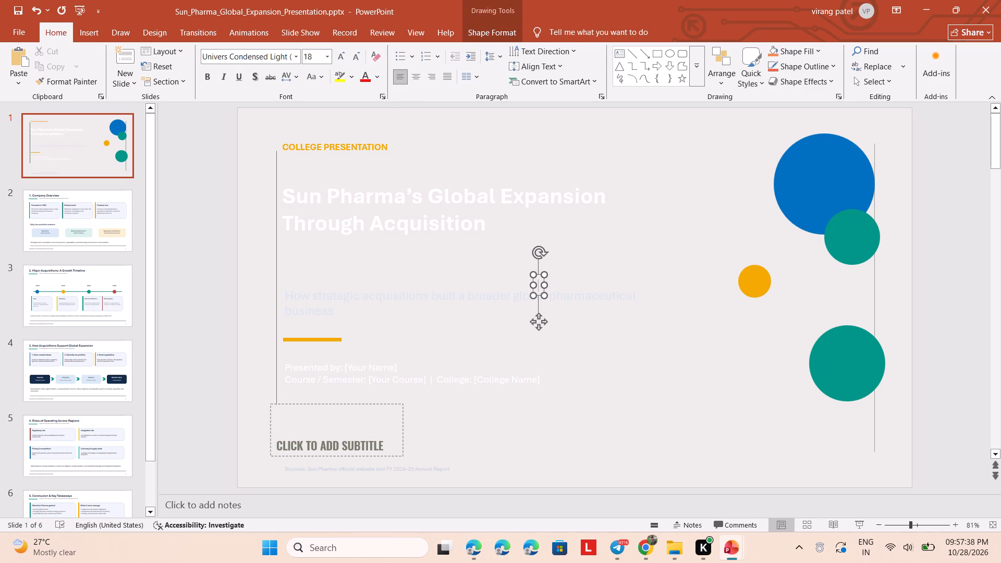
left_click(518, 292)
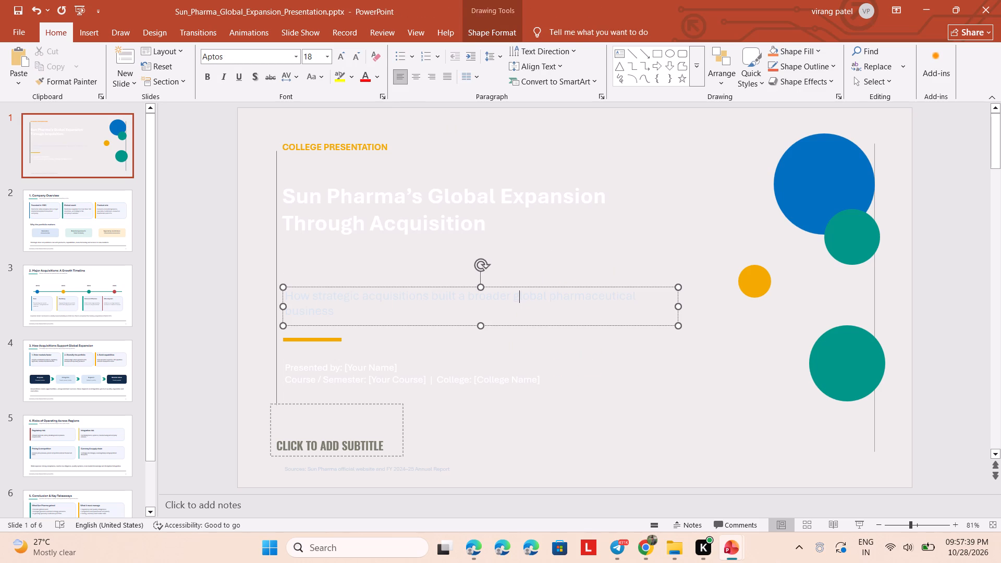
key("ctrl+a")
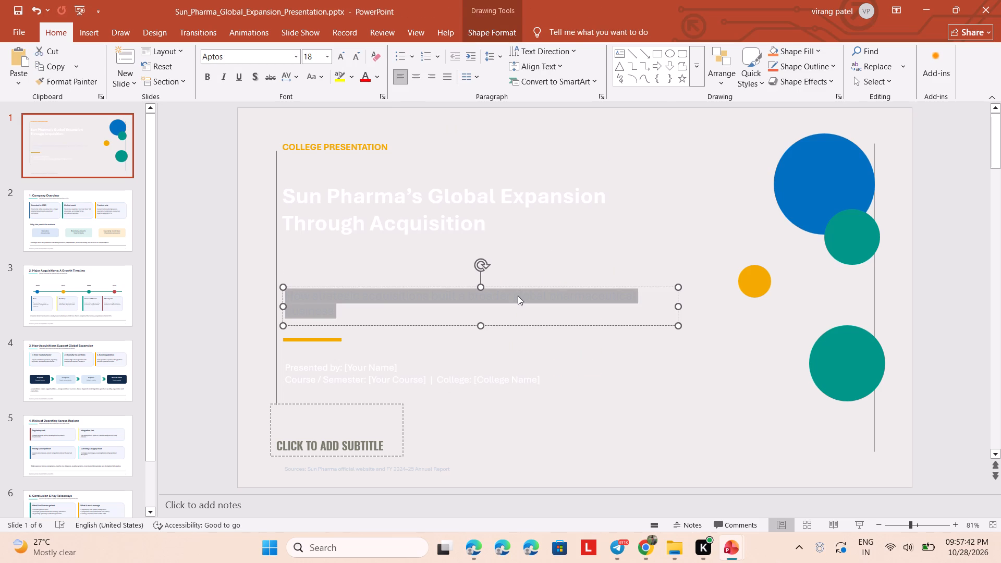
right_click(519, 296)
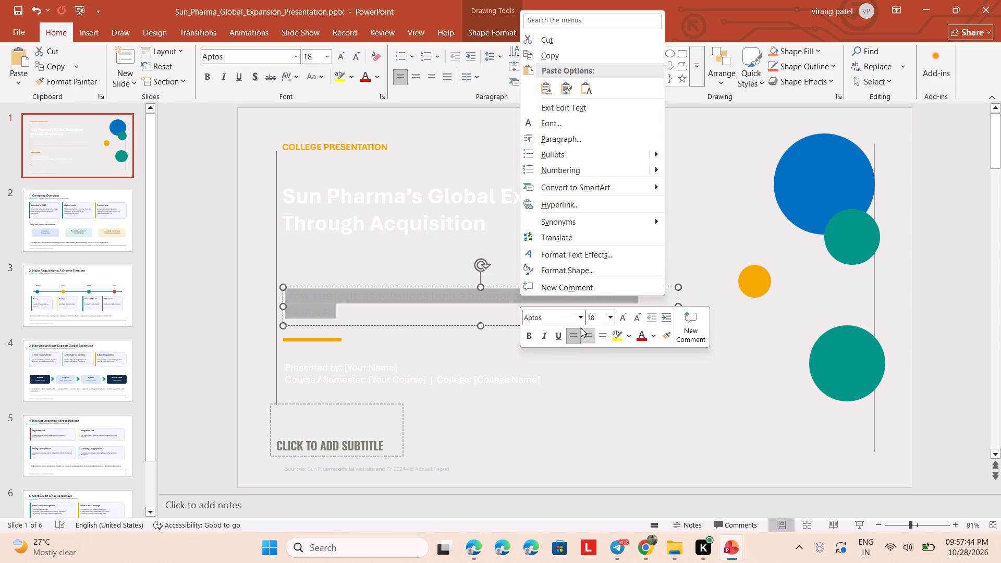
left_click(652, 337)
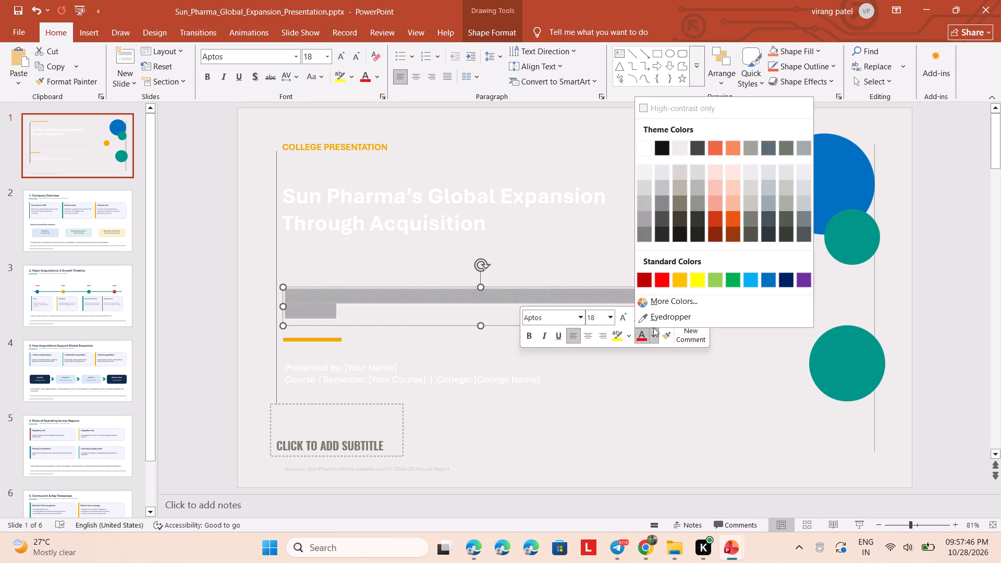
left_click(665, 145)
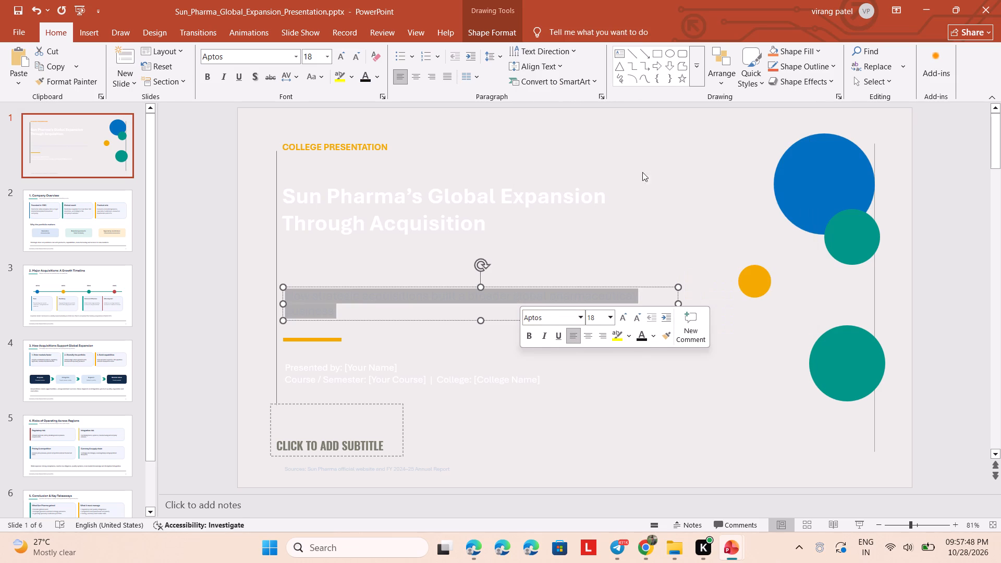
Set the font color of all the "How strategic acquisitions…" text to the darkest shade listed under theme black.
left_click(609, 292)
left_click(608, 294)
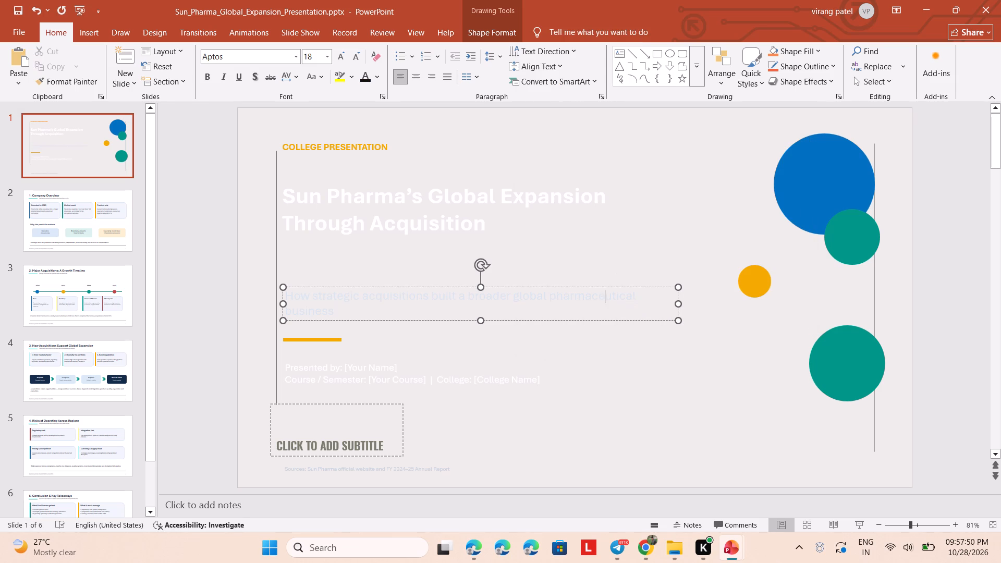
key("ctrl+a")
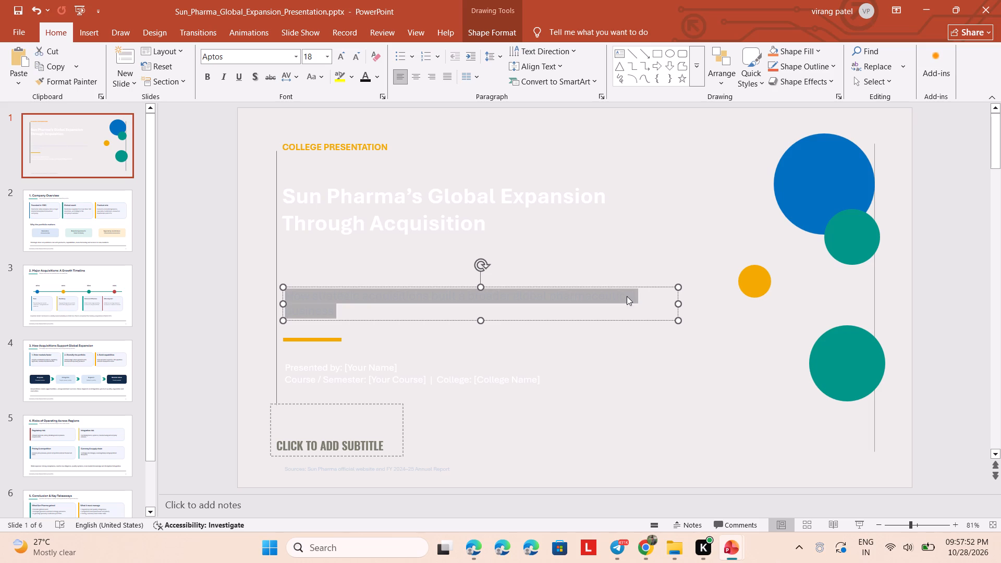
right_click(627, 296)
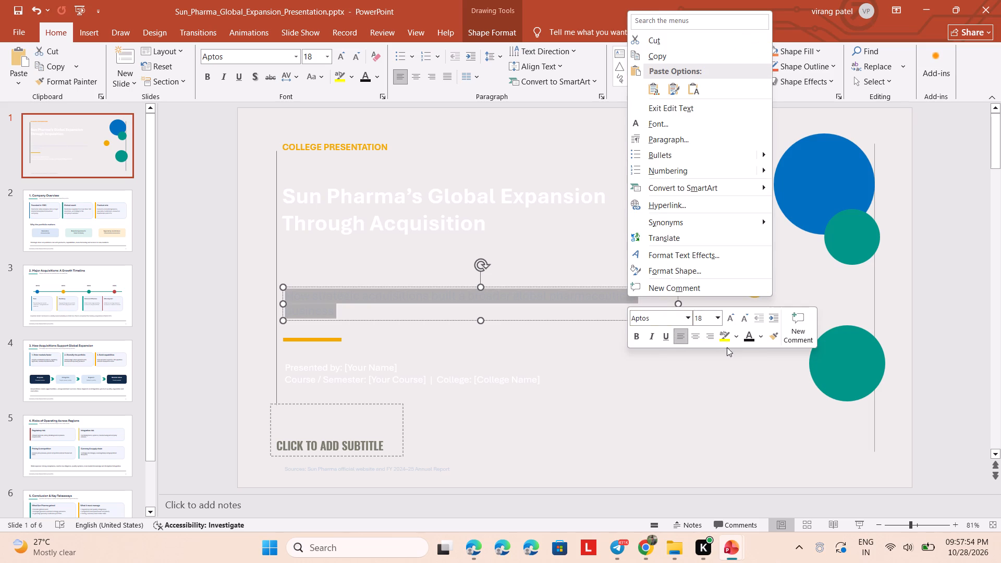
left_click(758, 337)
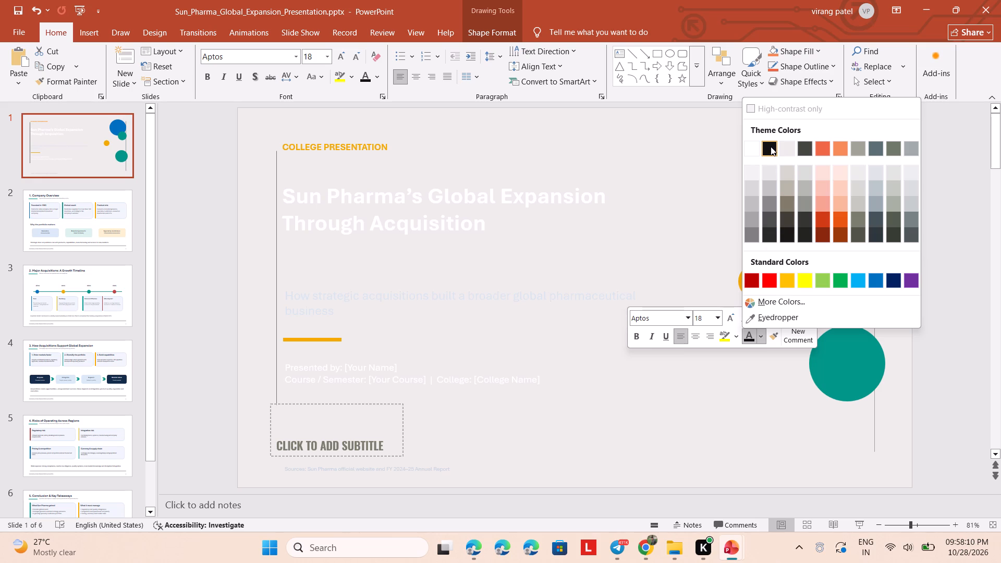
left_click(767, 238)
left_click(569, 279)
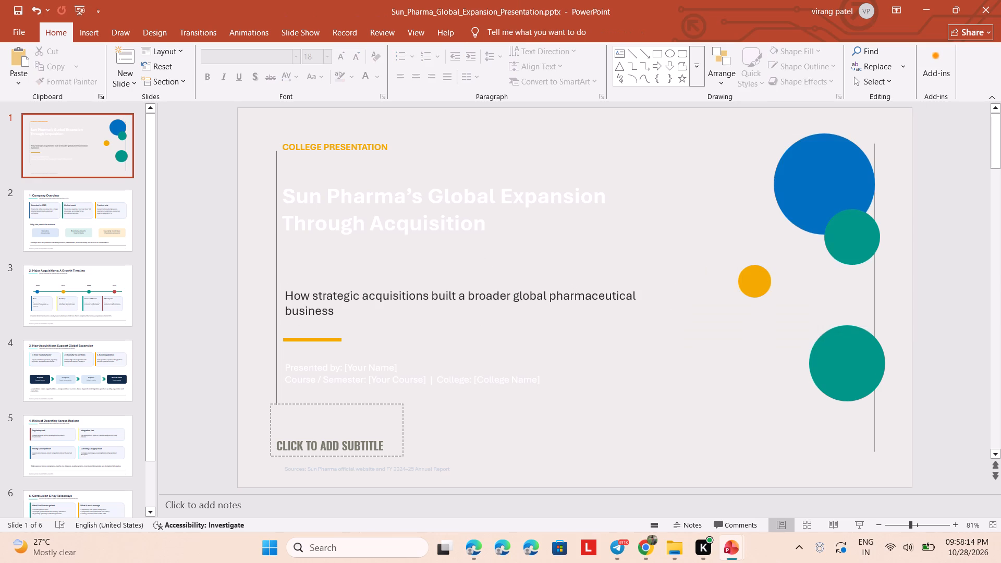
Examine the title slide's elements, the Major Acquisitions timeline, and the headings and cards on the Company Overview slide.
left_click(432, 204)
left_click(851, 163)
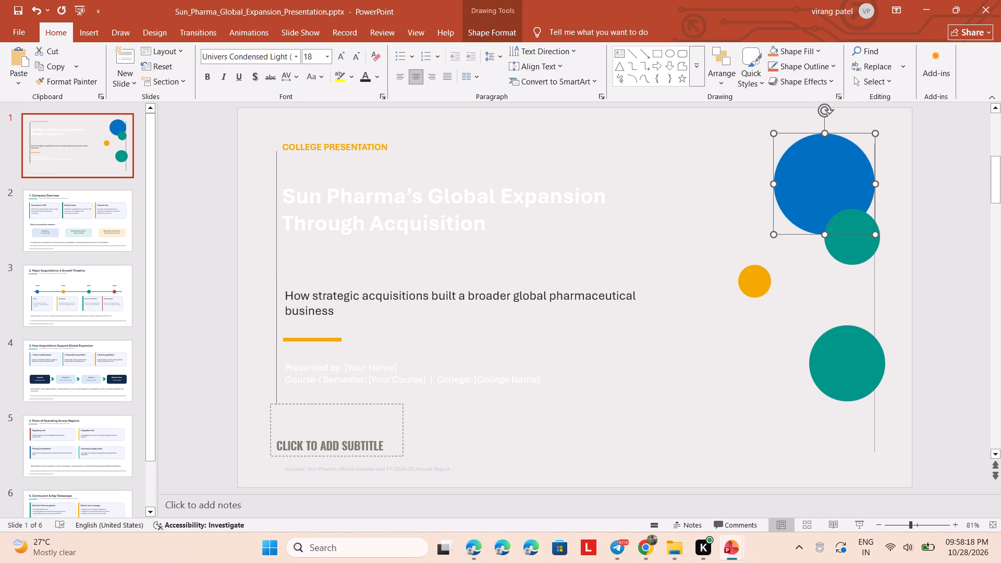
scroll(511, 241, "down", 2)
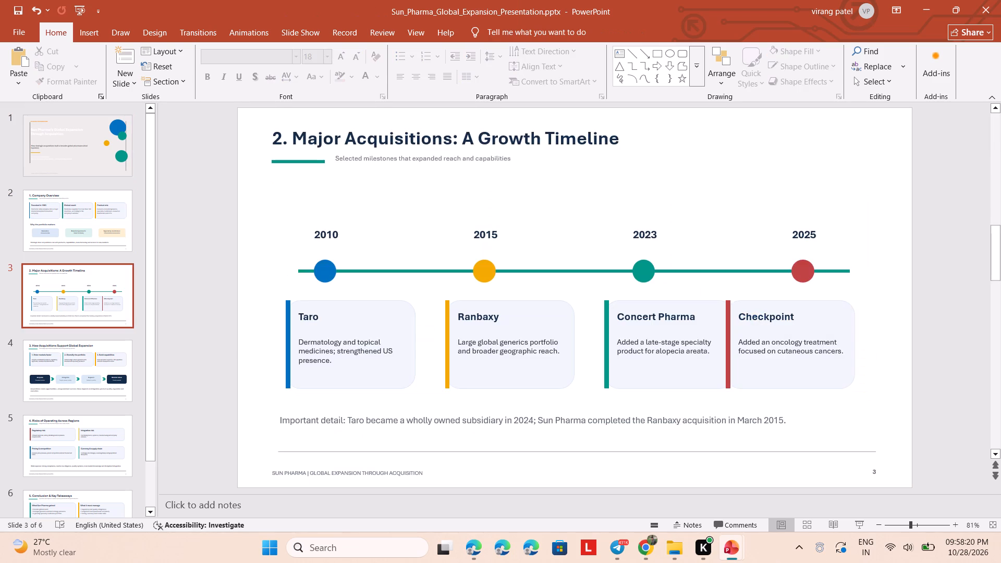
scroll(511, 241, "up", 2)
scroll(511, 241, "down", 1)
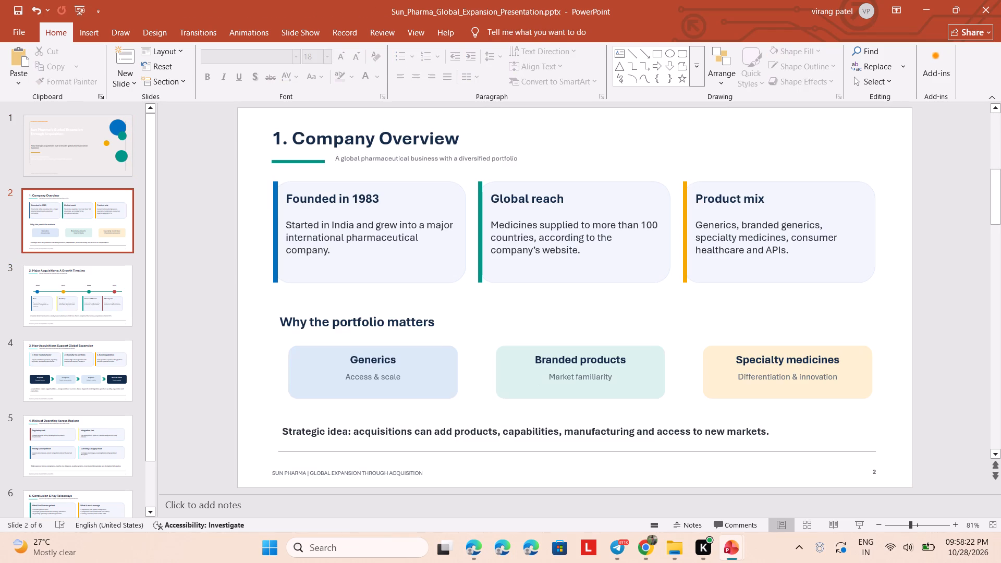
left_click(449, 165)
left_click(317, 137)
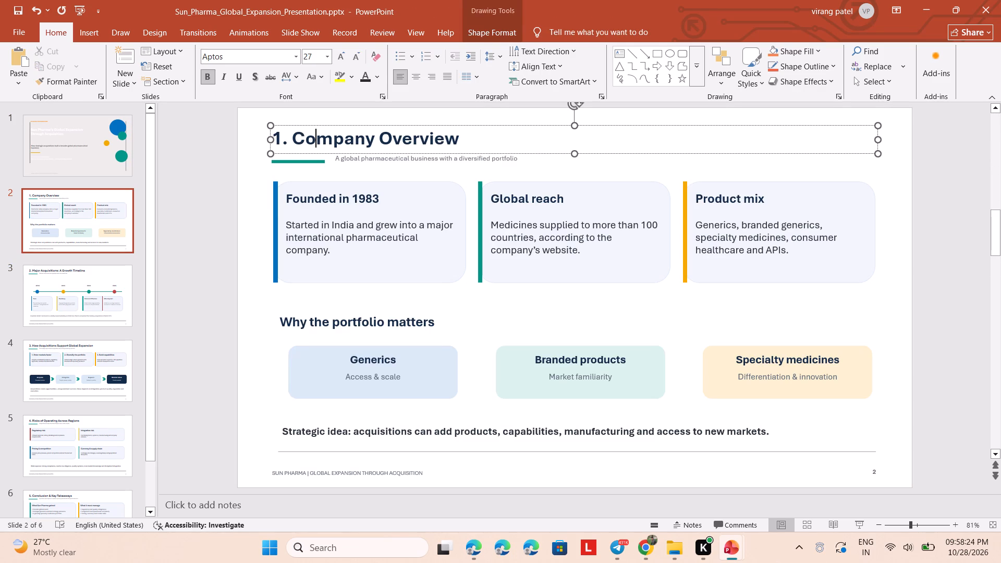
left_click(374, 193)
left_click(446, 191)
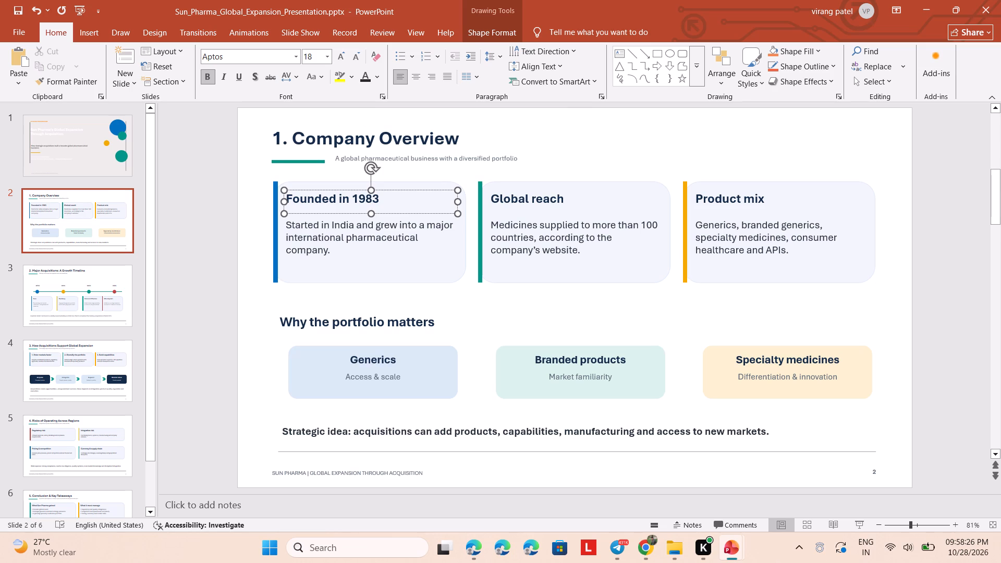
left_click(453, 258)
left_click(462, 256)
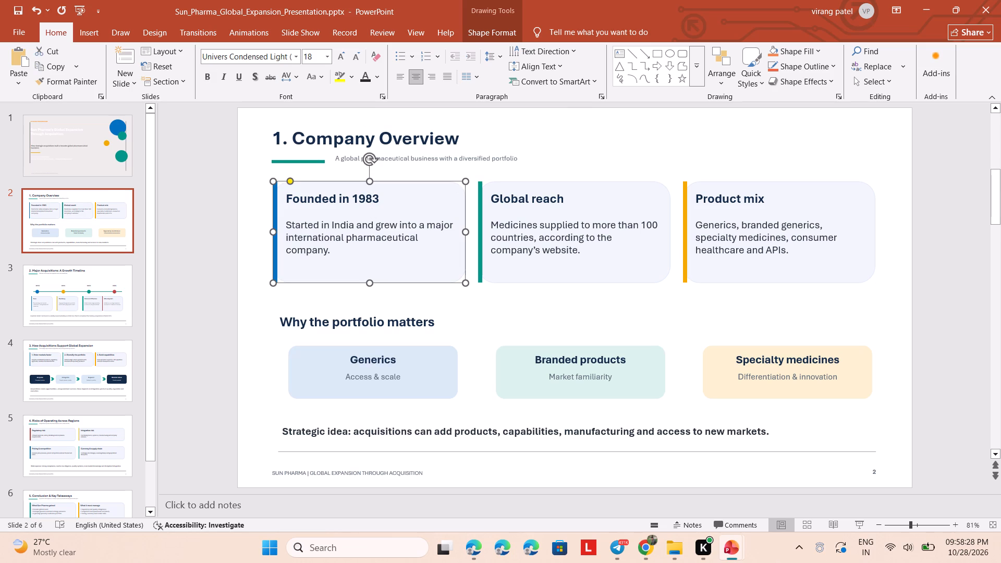
Delete the blue, green and yellow vertical accent bars from the three cards on the Company Overview slide.
left_click(276, 219)
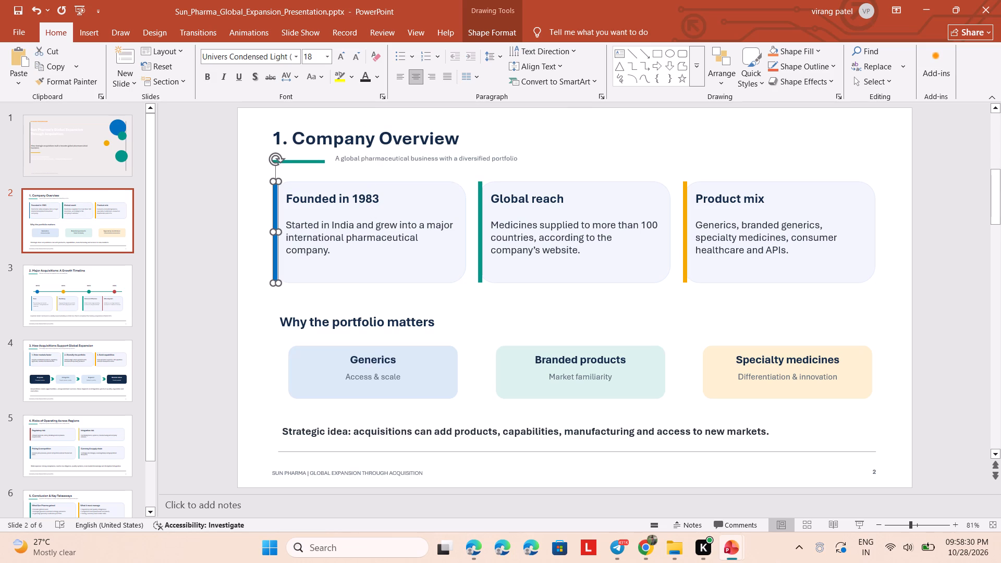
key("BackSpace")
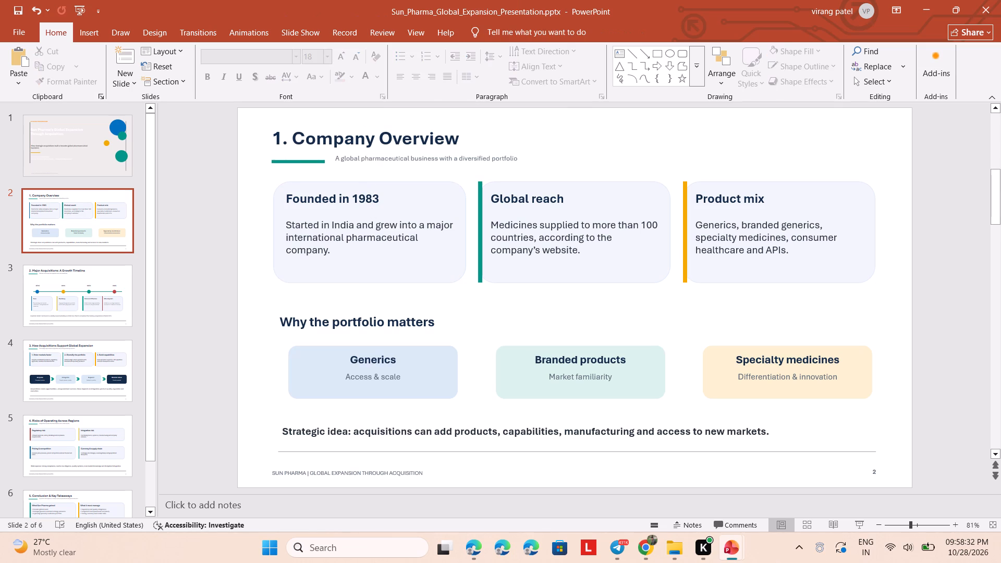
left_click(480, 228)
key("BackSpace")
left_click(686, 243)
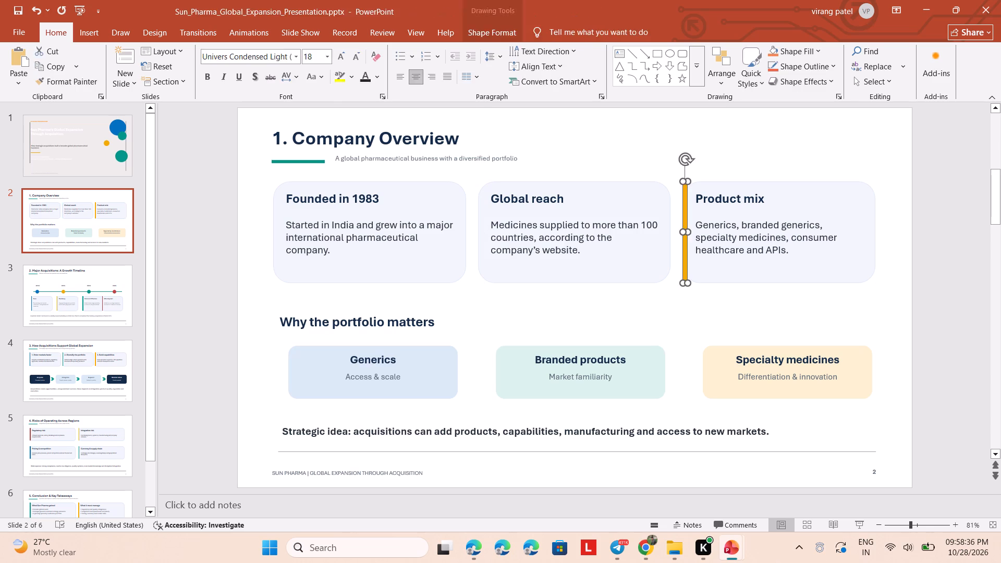
key("BackSpace")
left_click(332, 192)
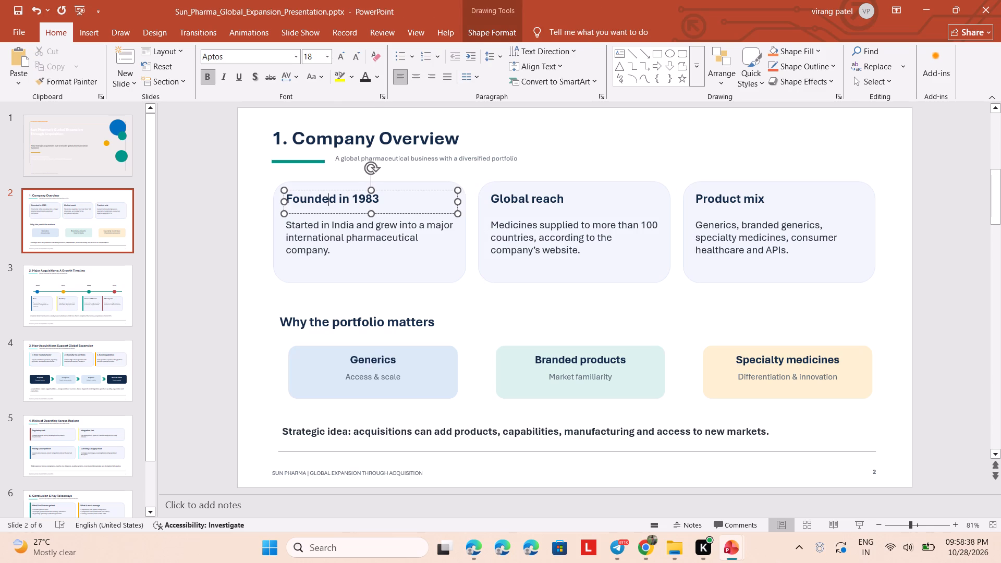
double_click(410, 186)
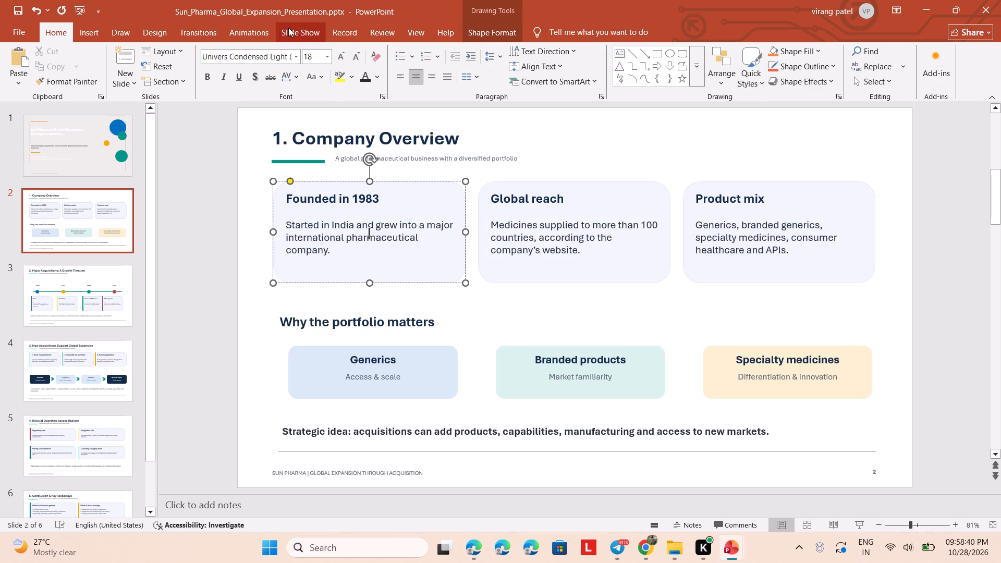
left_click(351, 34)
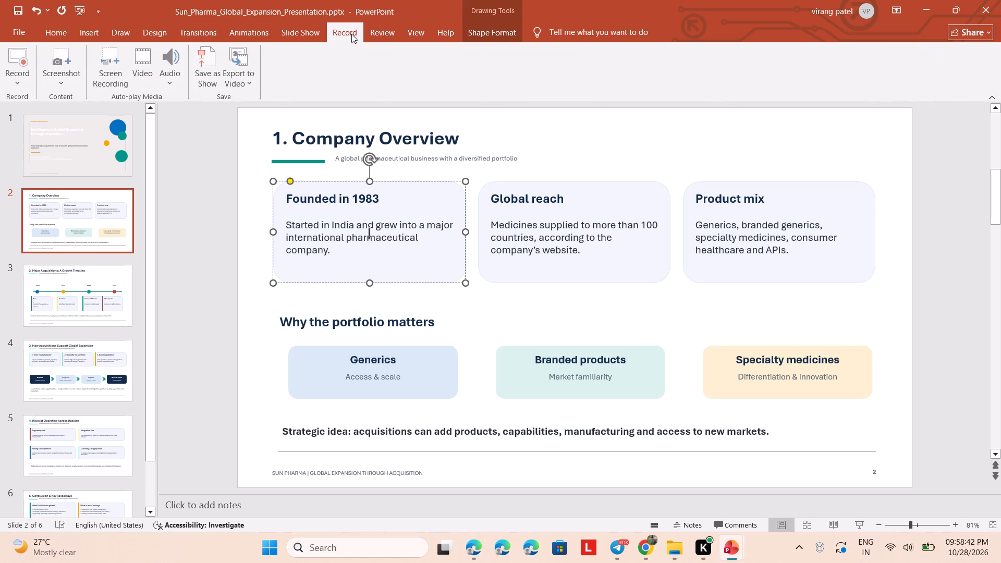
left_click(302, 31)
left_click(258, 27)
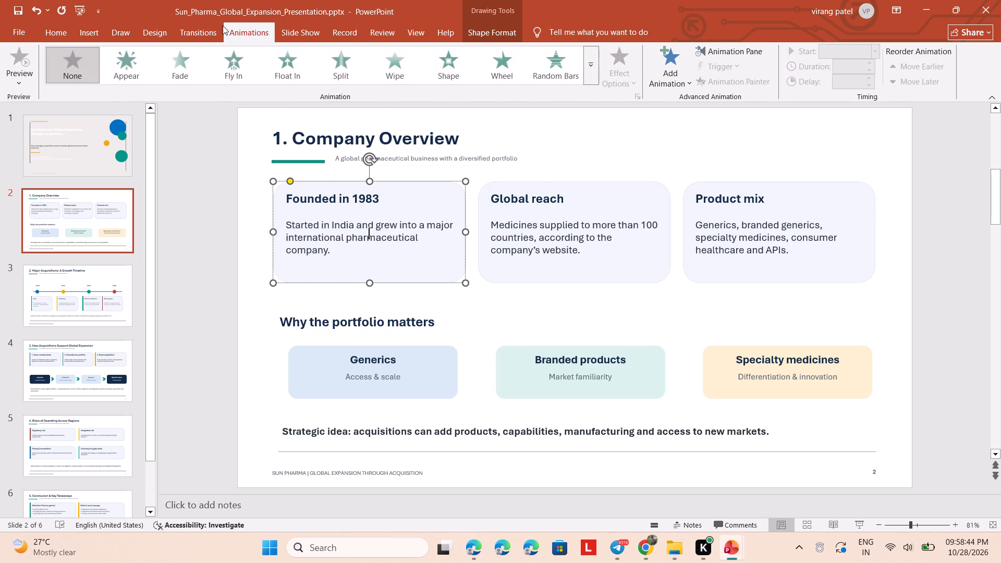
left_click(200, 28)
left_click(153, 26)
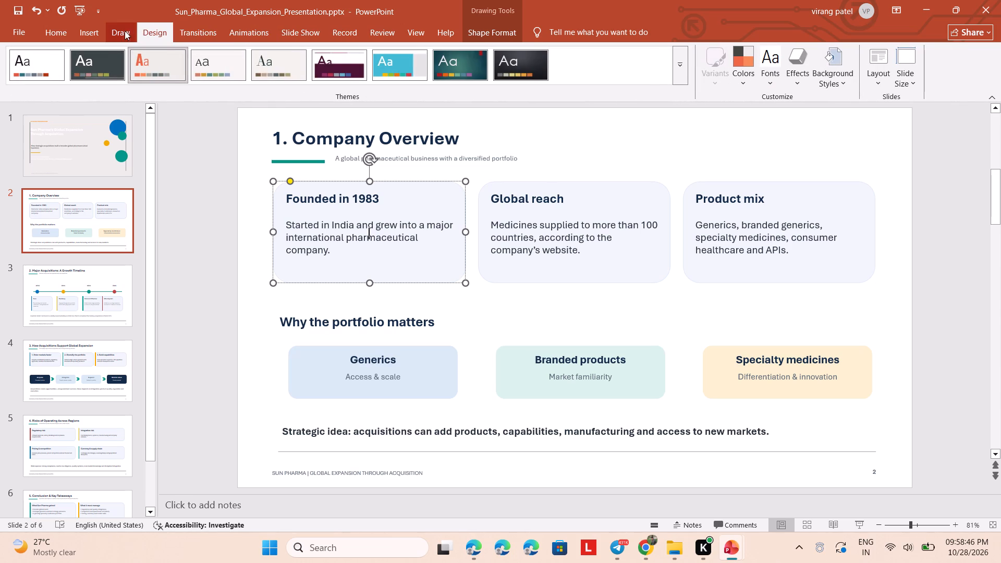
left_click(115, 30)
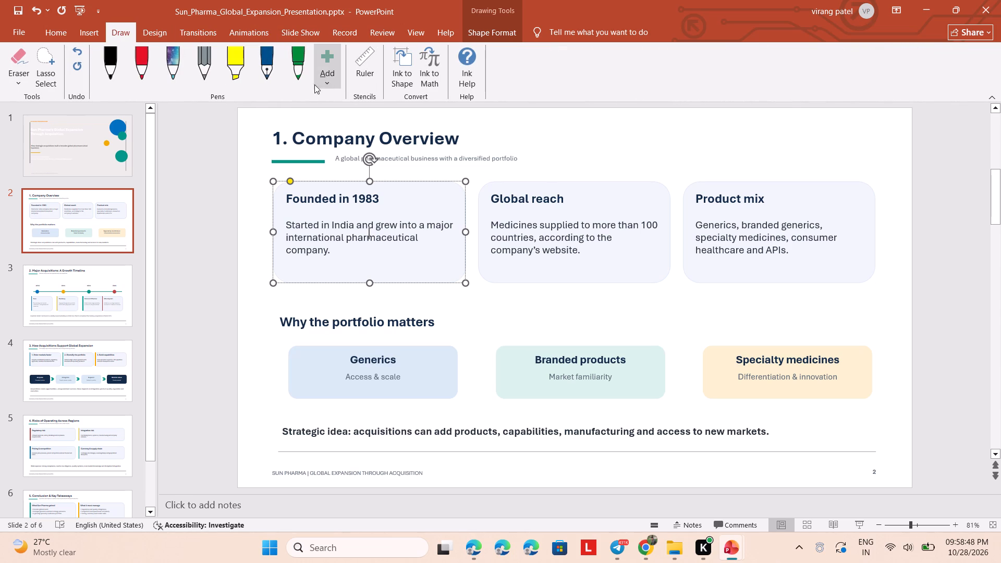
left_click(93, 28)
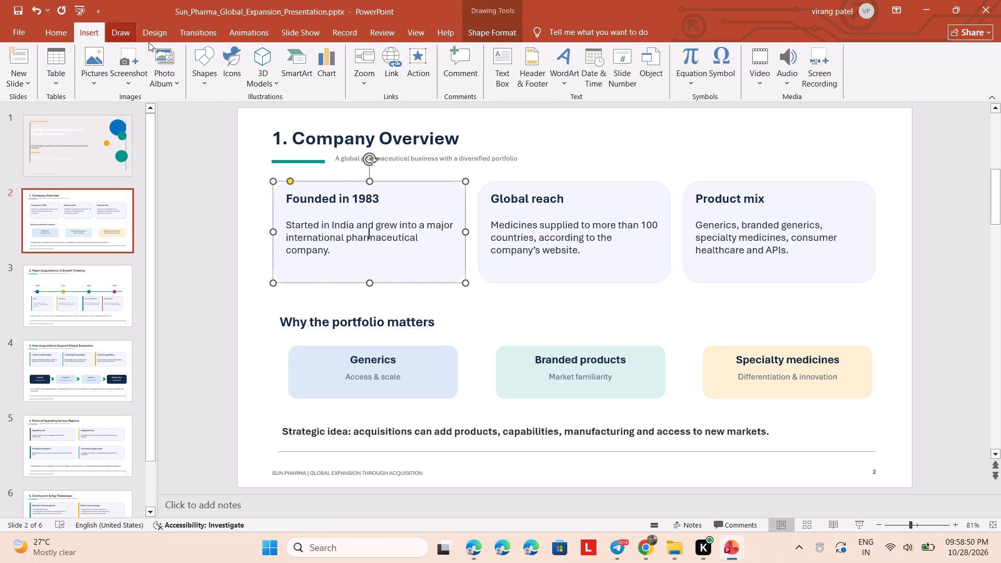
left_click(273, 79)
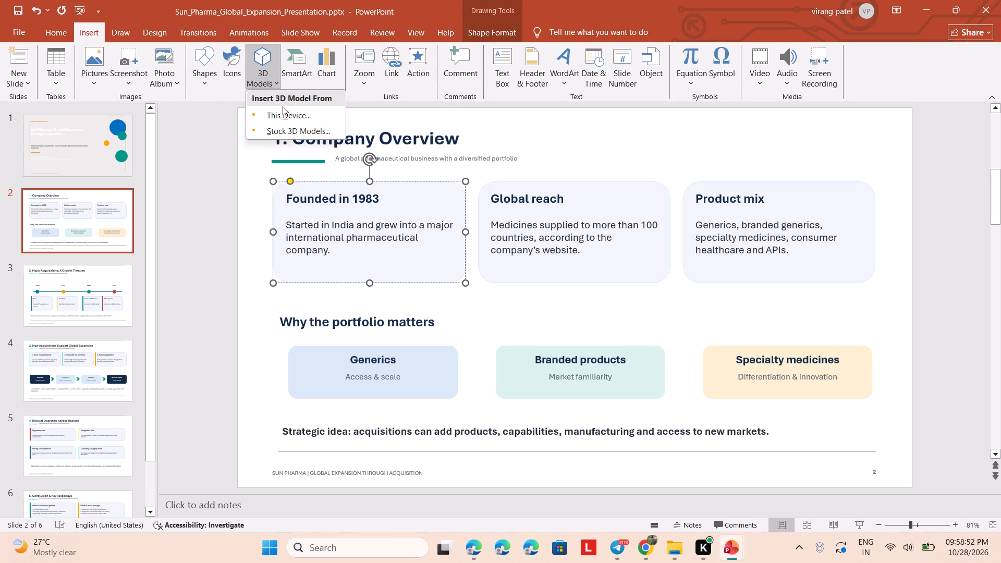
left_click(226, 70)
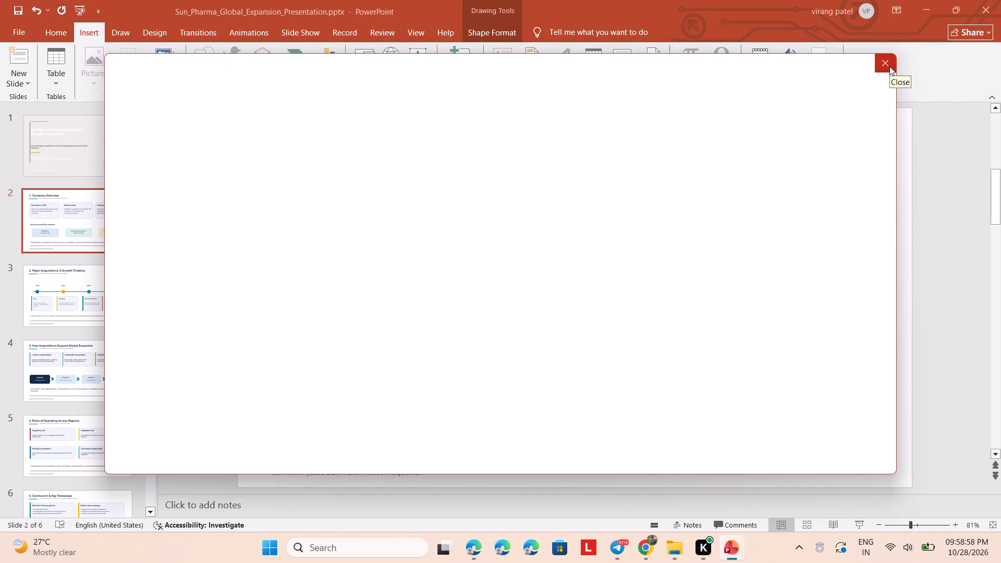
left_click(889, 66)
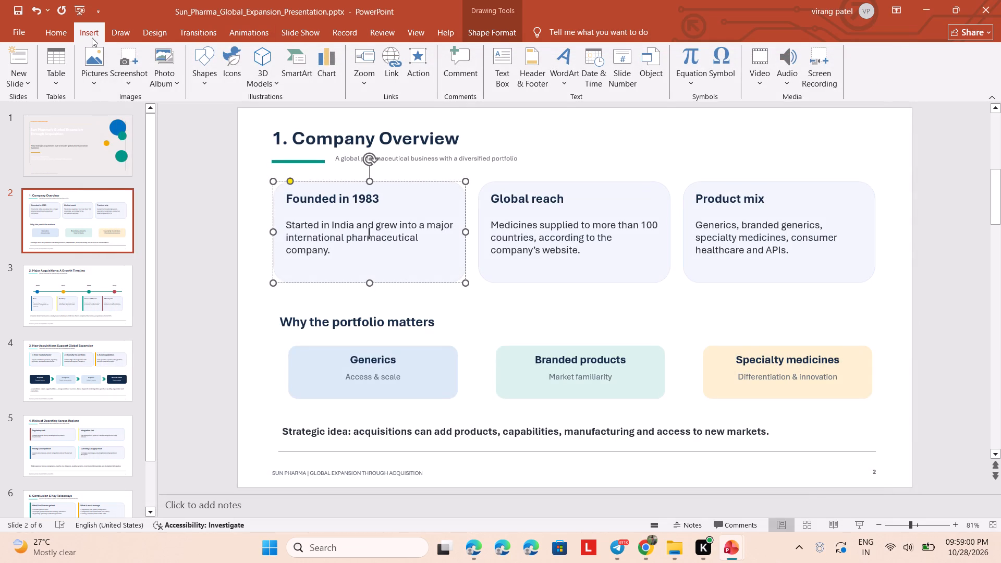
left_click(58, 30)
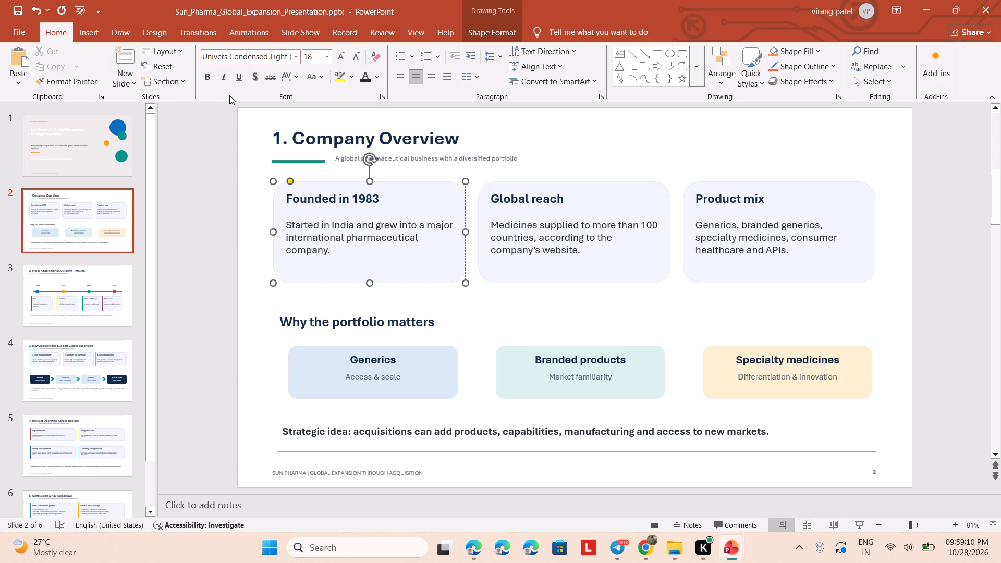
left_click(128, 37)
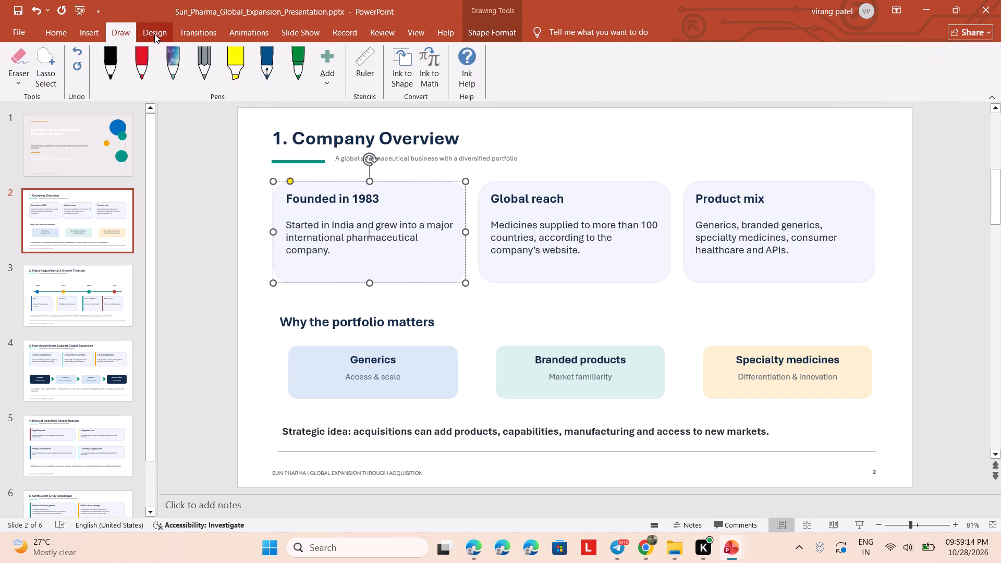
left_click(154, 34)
Draw a rounded rectangle about 2.1" high and 3.7" wide over the "Founded in 1983" card.
left_click(95, 29)
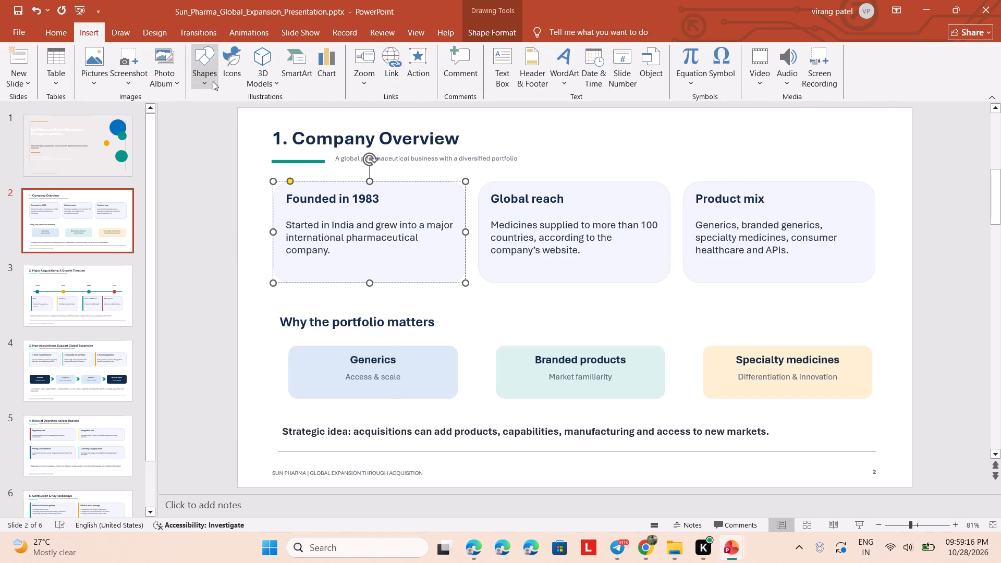
left_click(209, 82)
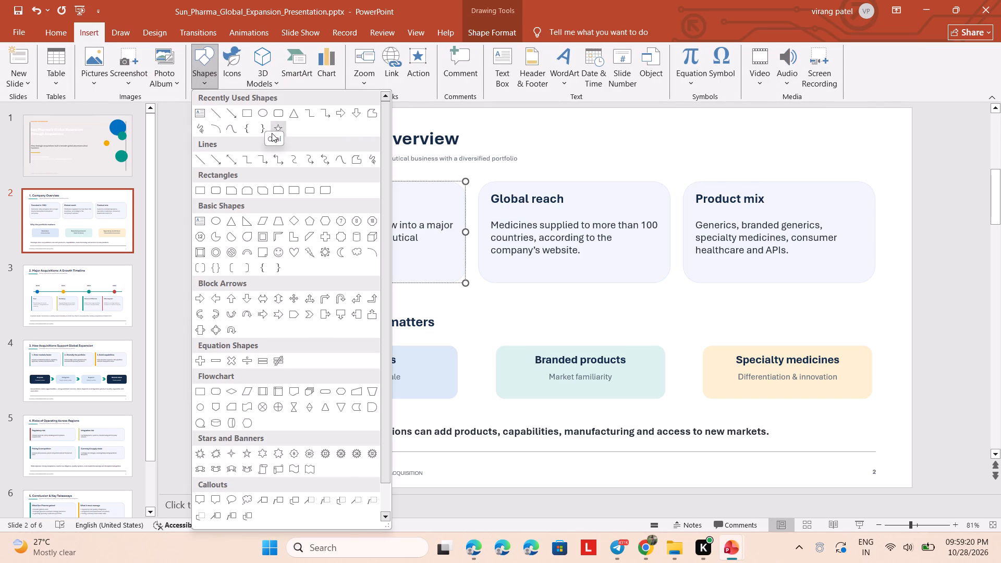
left_click(217, 193)
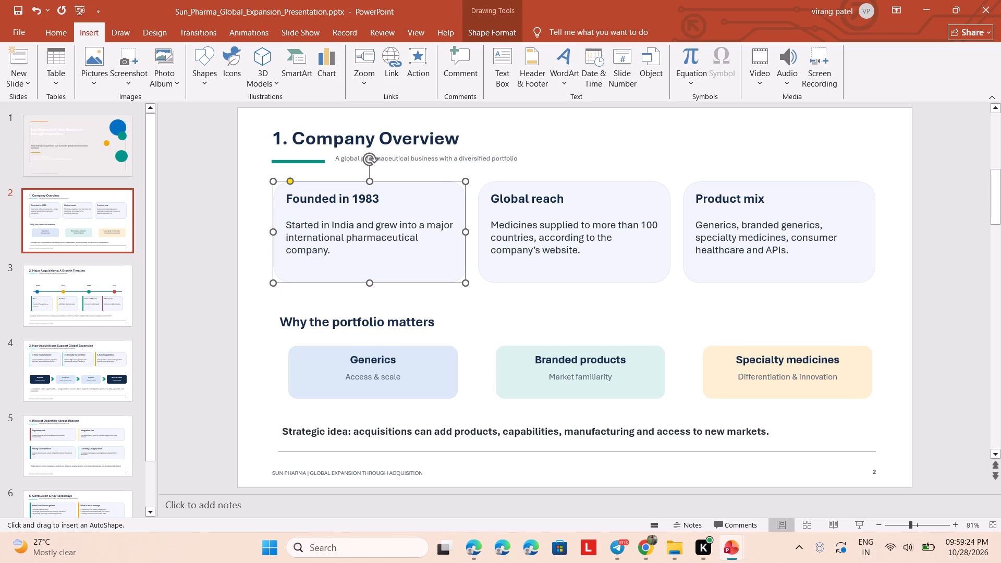
left_click_drag(279, 185, 423, 262)
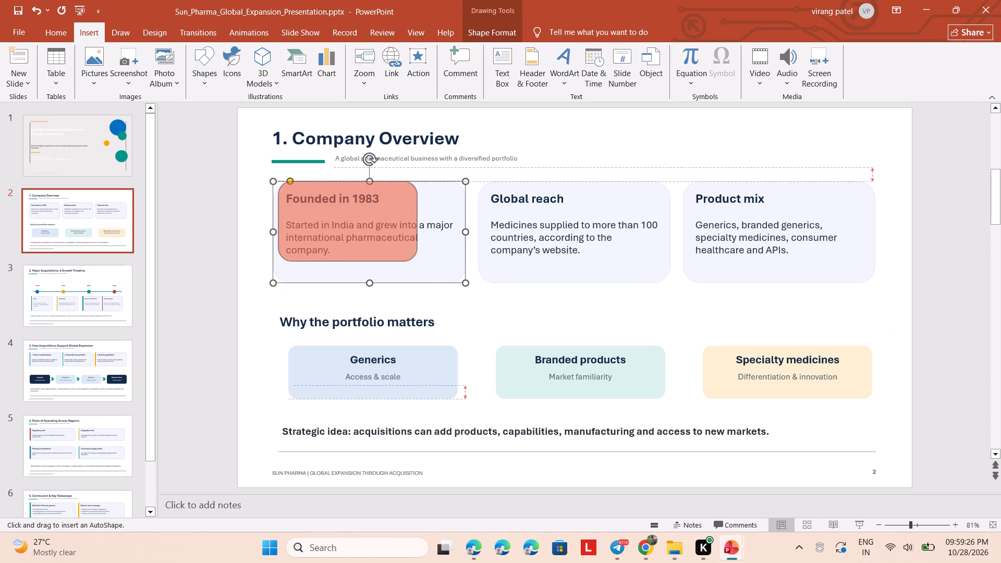
left_click_drag(423, 262, 466, 287)
double_click(466, 287)
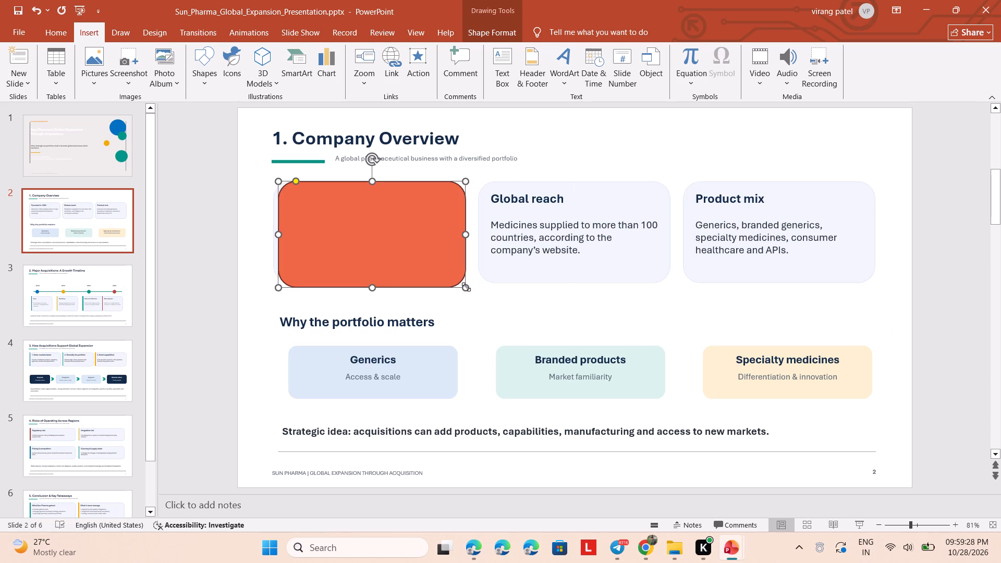
left_click(472, 286)
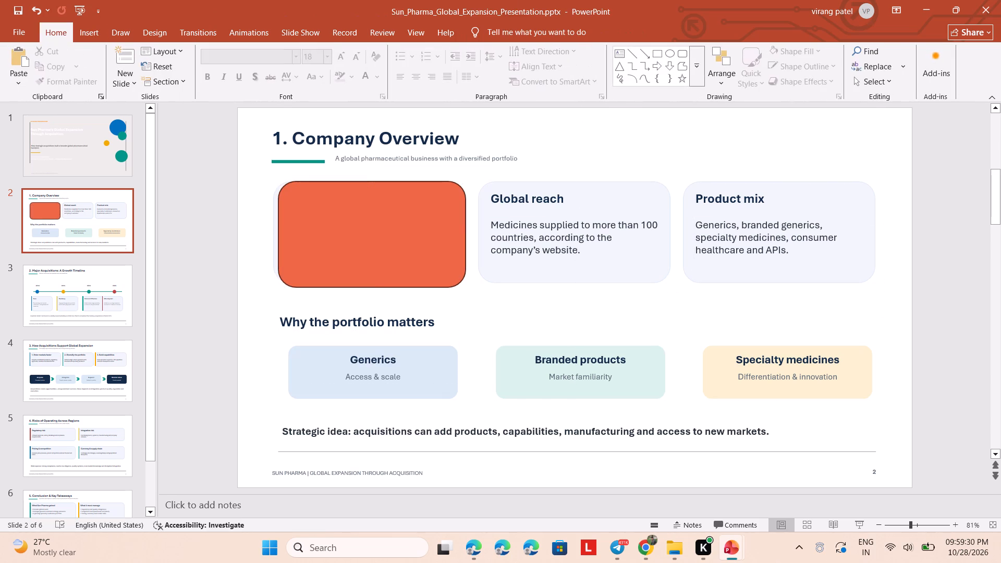
Move the orange rounded rectangle down so it sits just below the "Founded in 1983" heading.
left_click(430, 234)
left_click(489, 217)
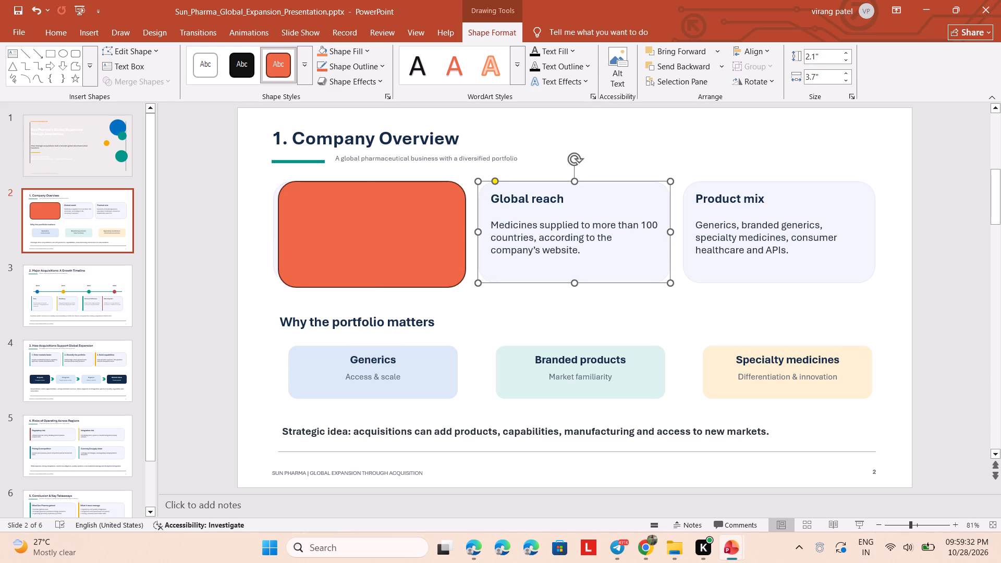
left_click(428, 212)
left_click_drag(412, 216, 415, 249)
left_click(415, 249)
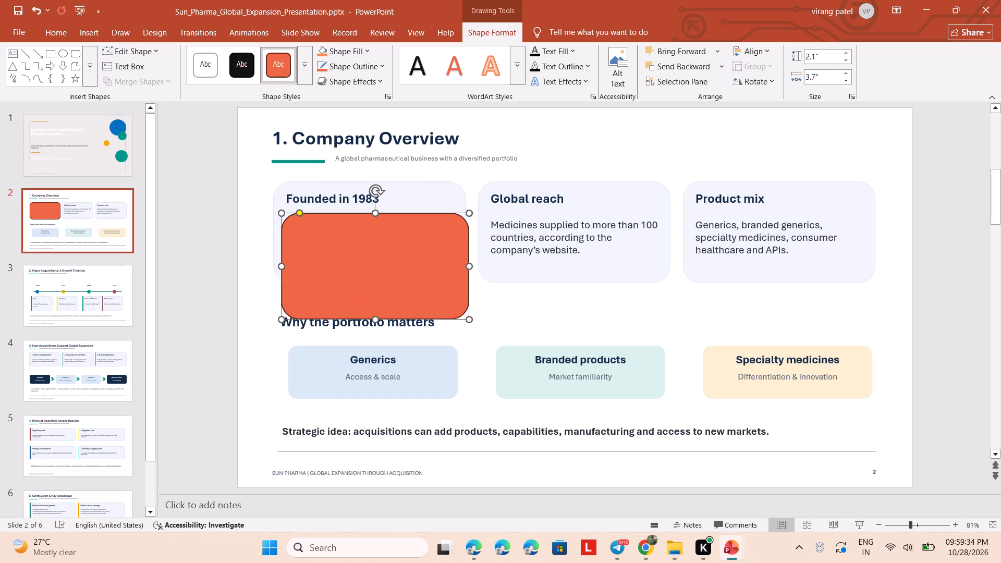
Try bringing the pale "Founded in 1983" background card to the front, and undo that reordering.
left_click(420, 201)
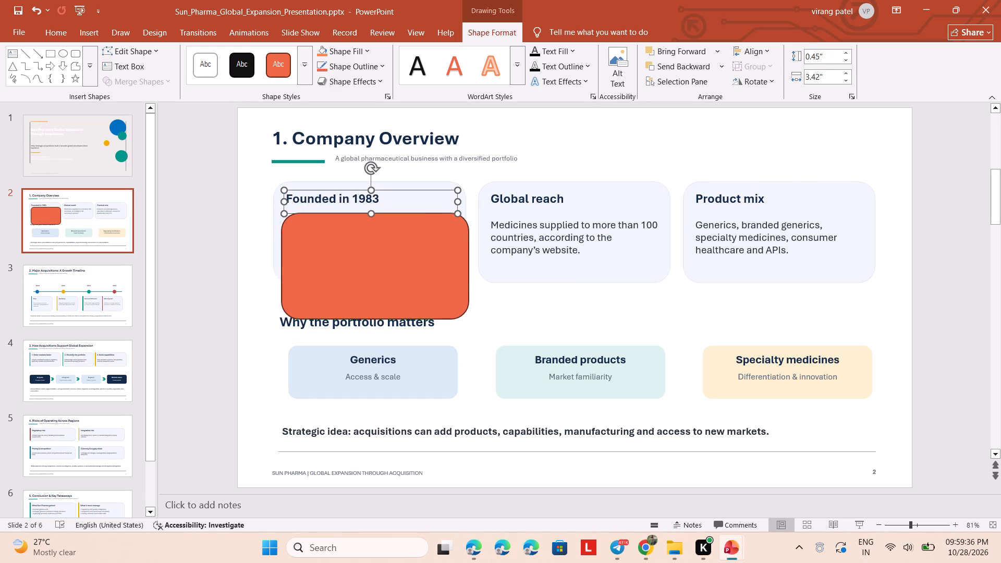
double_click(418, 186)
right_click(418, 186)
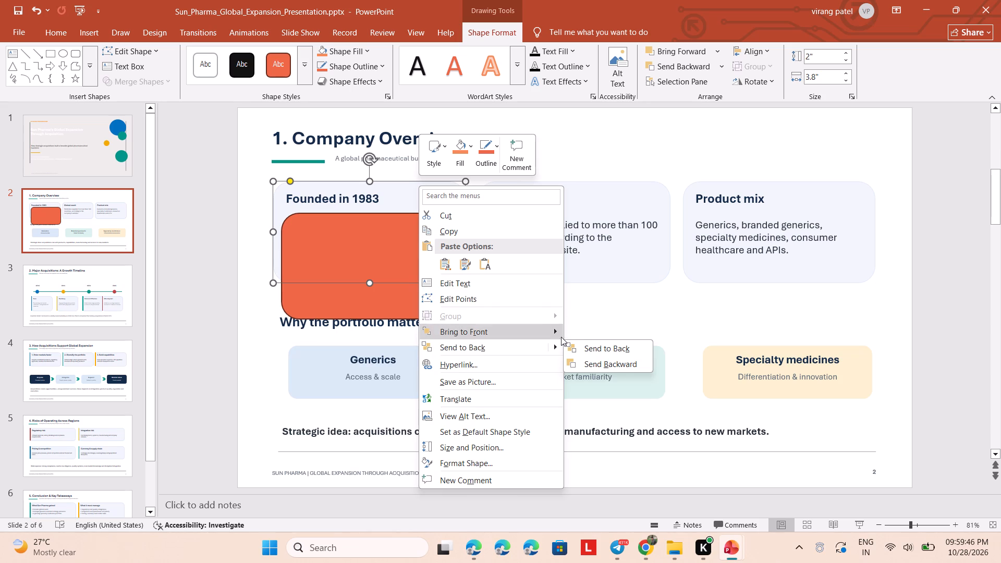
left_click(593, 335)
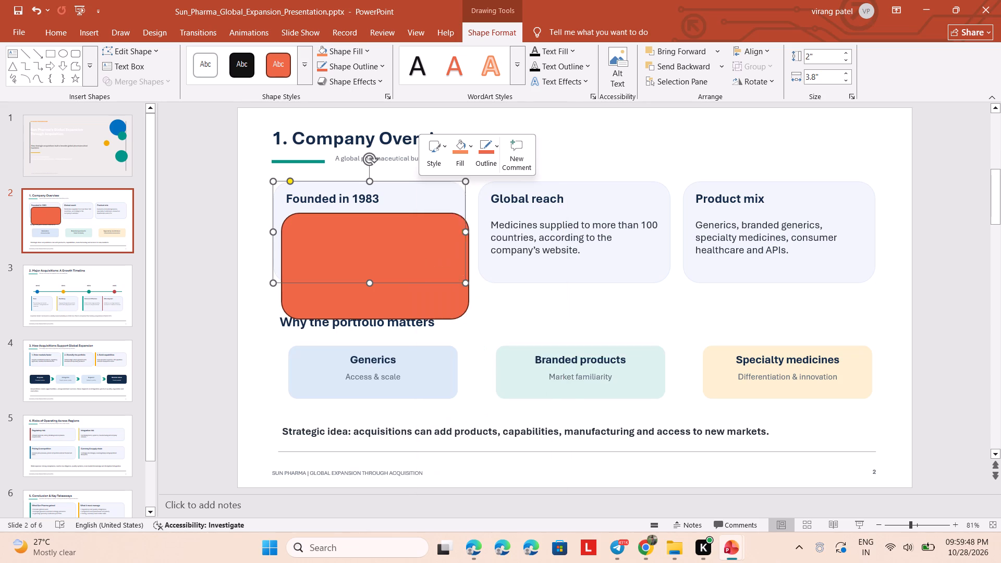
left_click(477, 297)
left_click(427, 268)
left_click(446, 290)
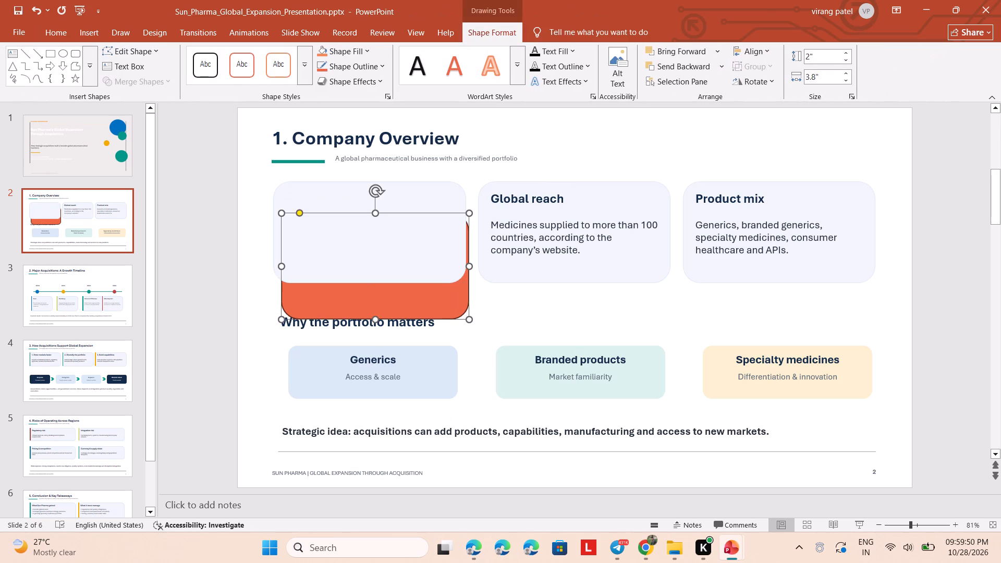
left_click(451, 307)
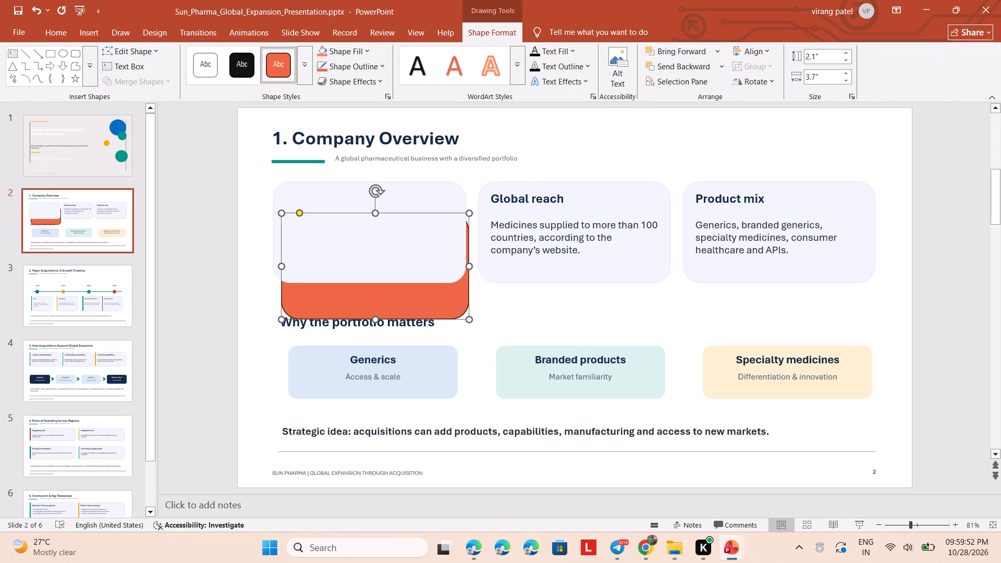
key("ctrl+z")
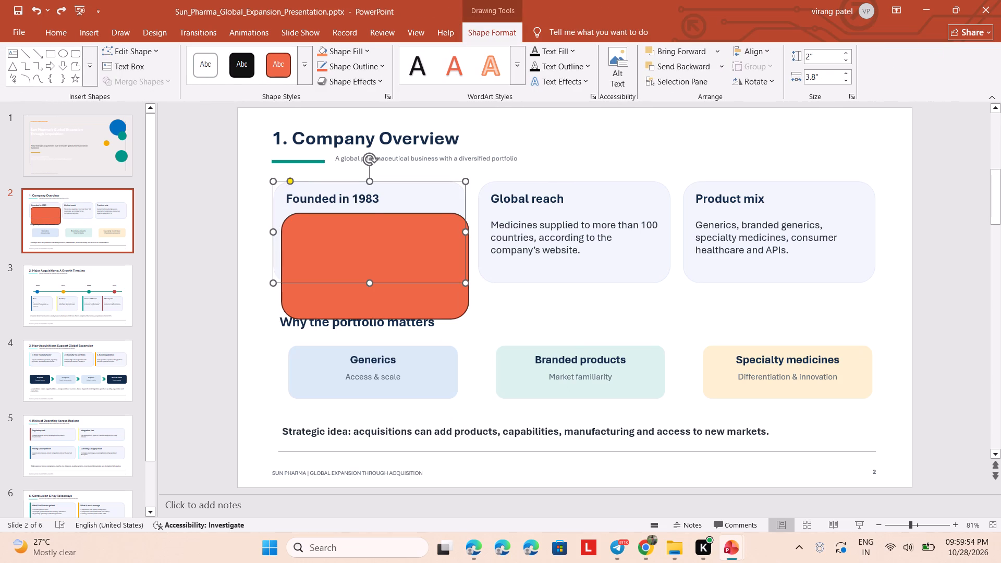
Set the orange rounded rectangle's fill to theme white.
left_click(430, 200)
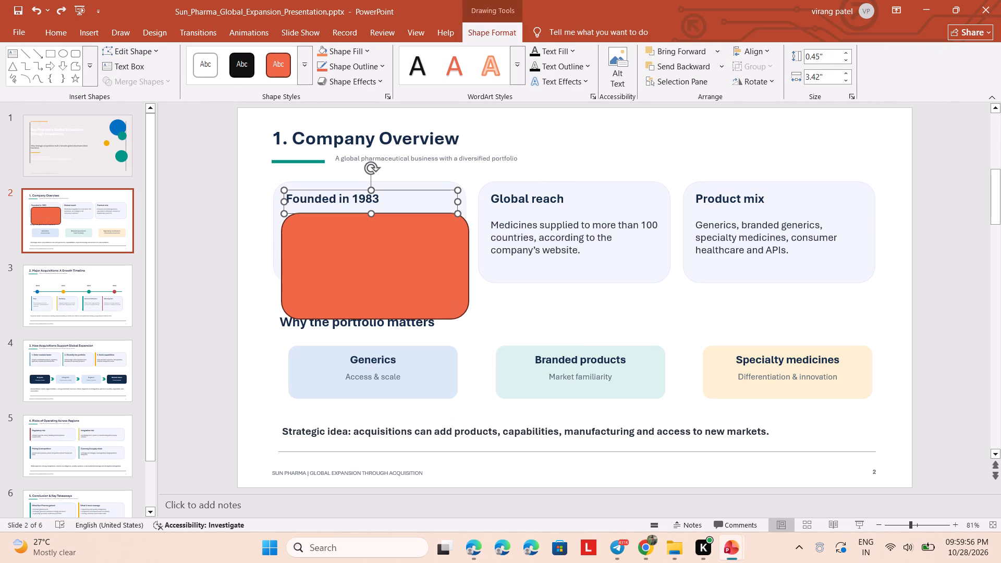
left_click(450, 249)
right_click(455, 244)
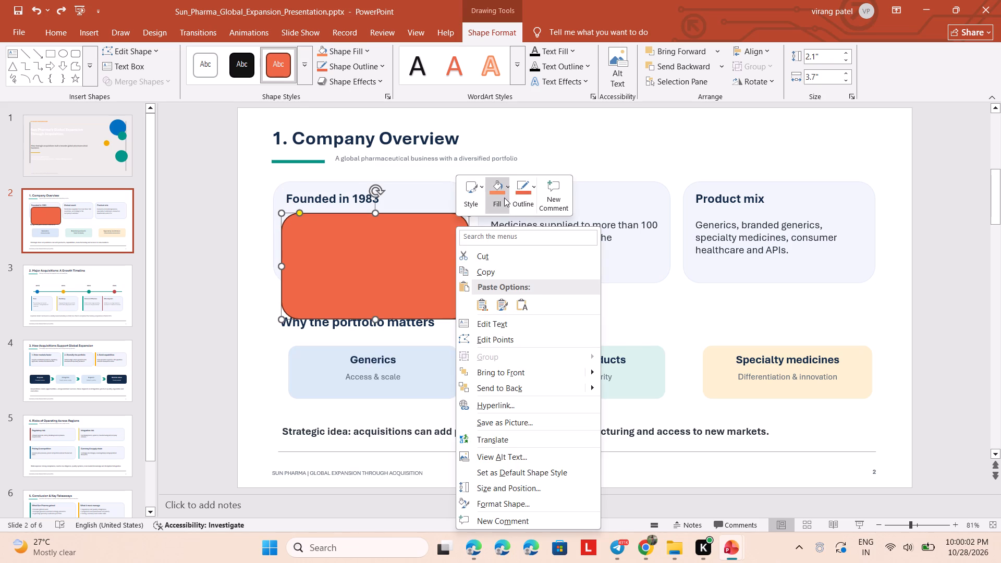
left_click(504, 198)
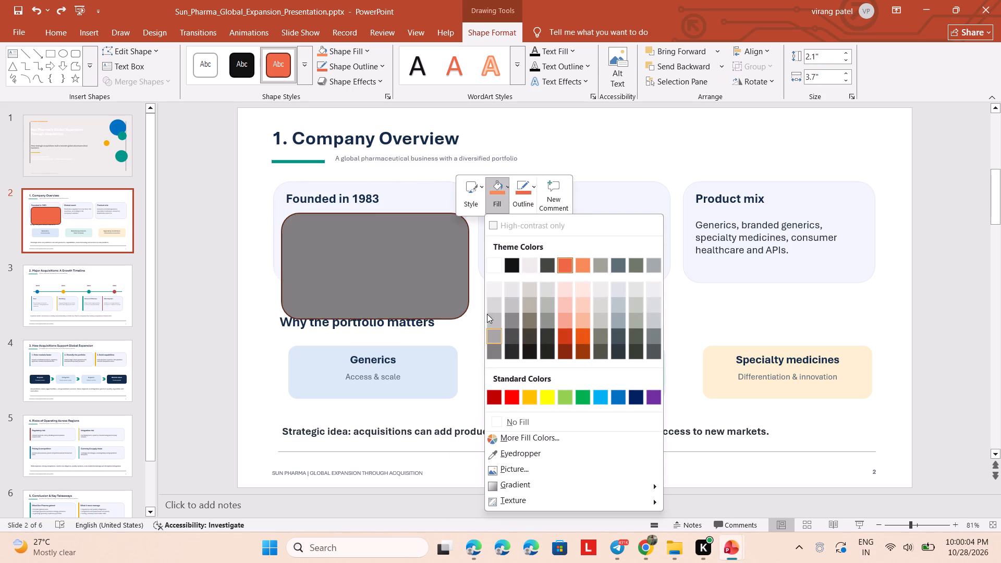
left_click(493, 263)
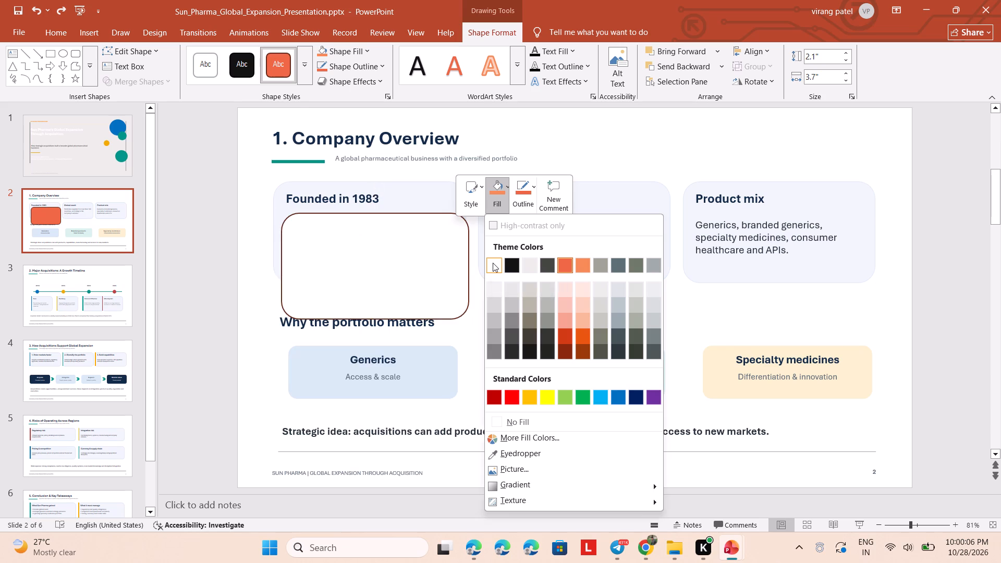
Copy the "Founded in 1983" heading text and paste it into the white rounded rectangle.
left_click(401, 197)
triple_click(390, 197)
left_click(390, 198)
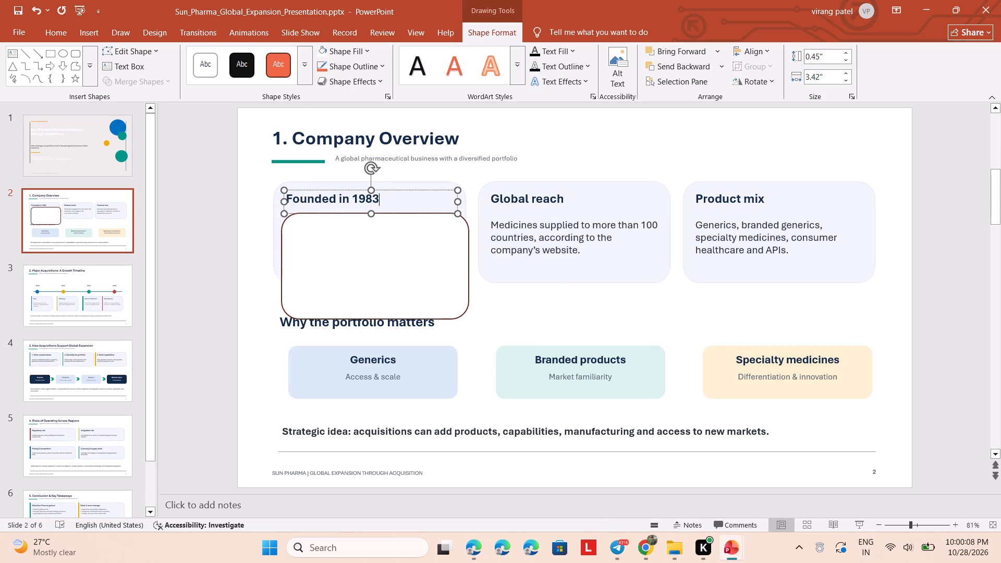
key("ctrl+a")
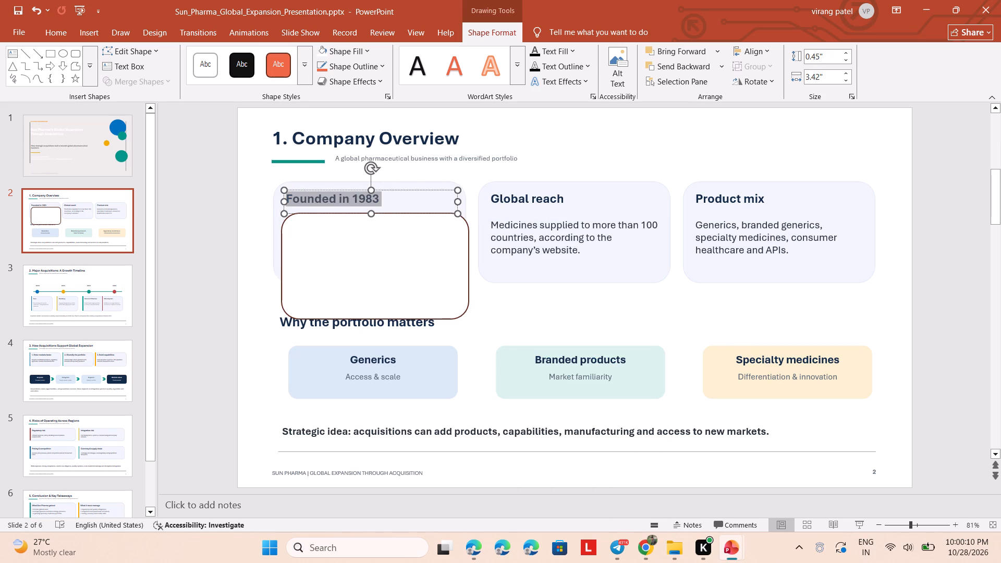
right_click(368, 198)
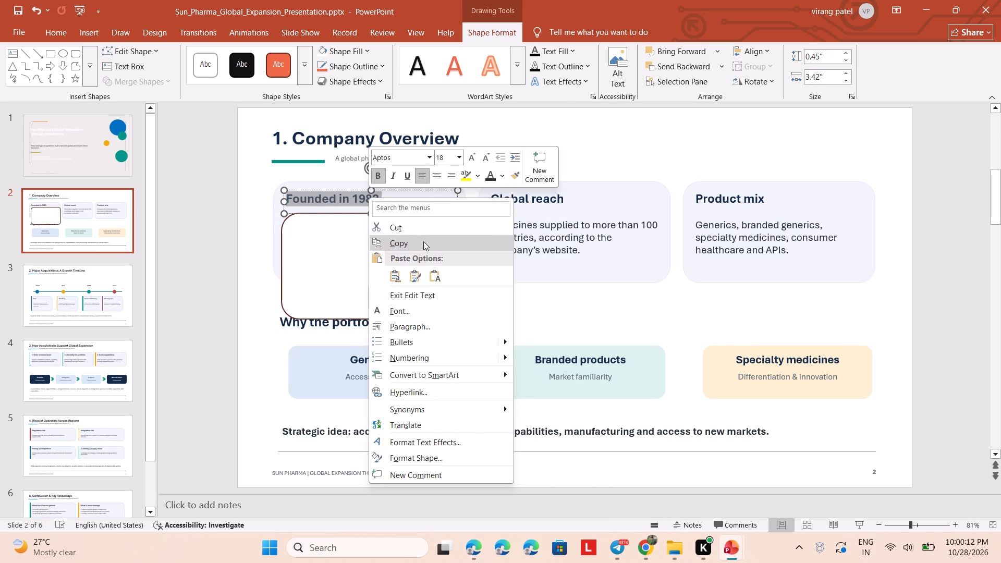
left_click(423, 241)
left_click(343, 222)
double_click(337, 230)
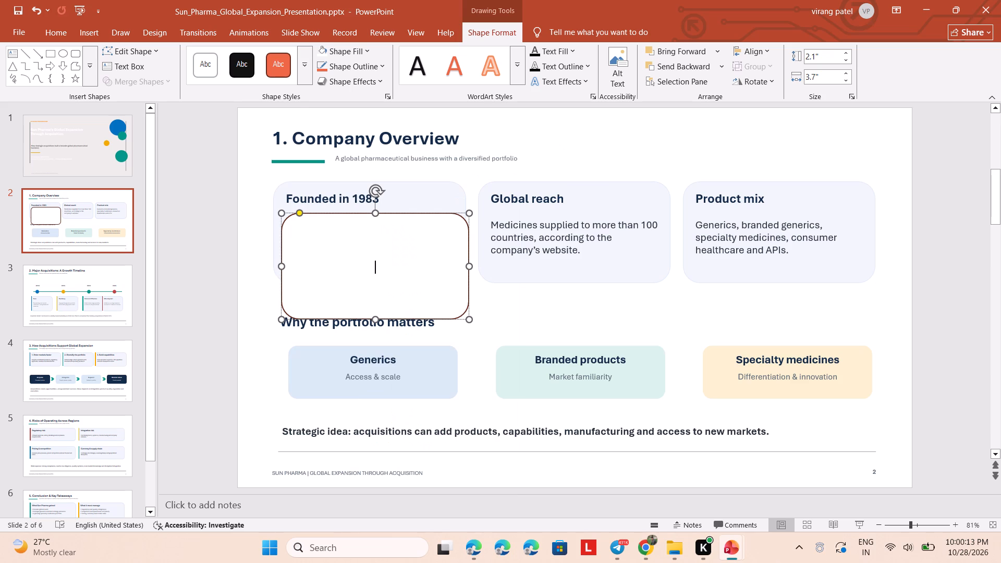
key("ctrl+v")
Change the heading text inside the white rounded rectangle to a dark theme colour.
key("ctrl+a")
right_click(398, 257)
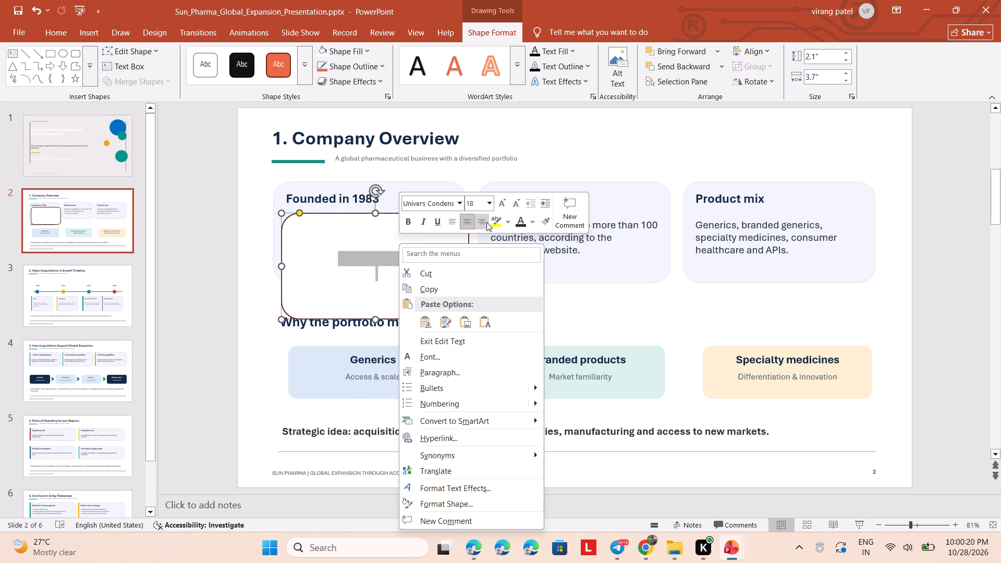
left_click(532, 225)
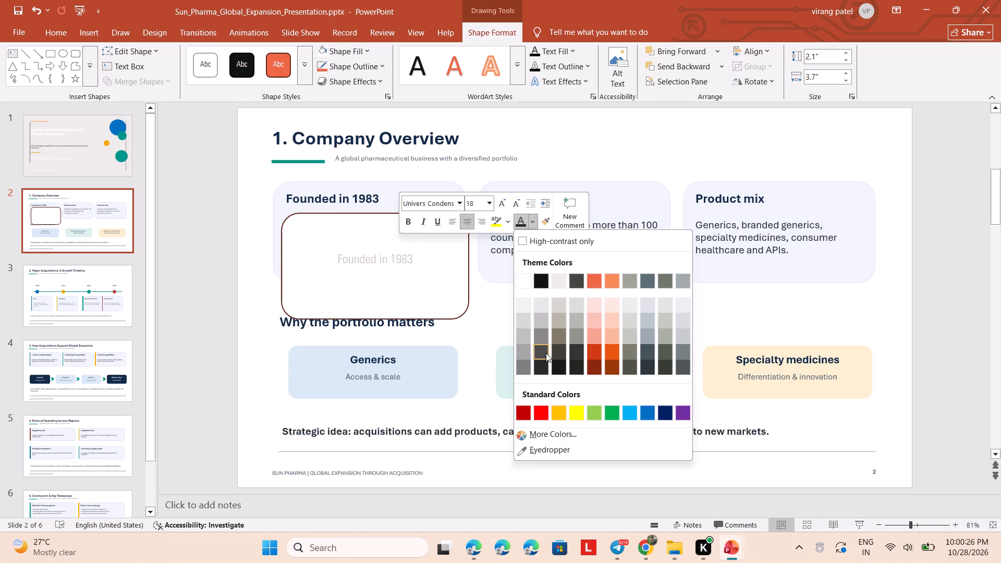
left_click(555, 366)
left_click(418, 278)
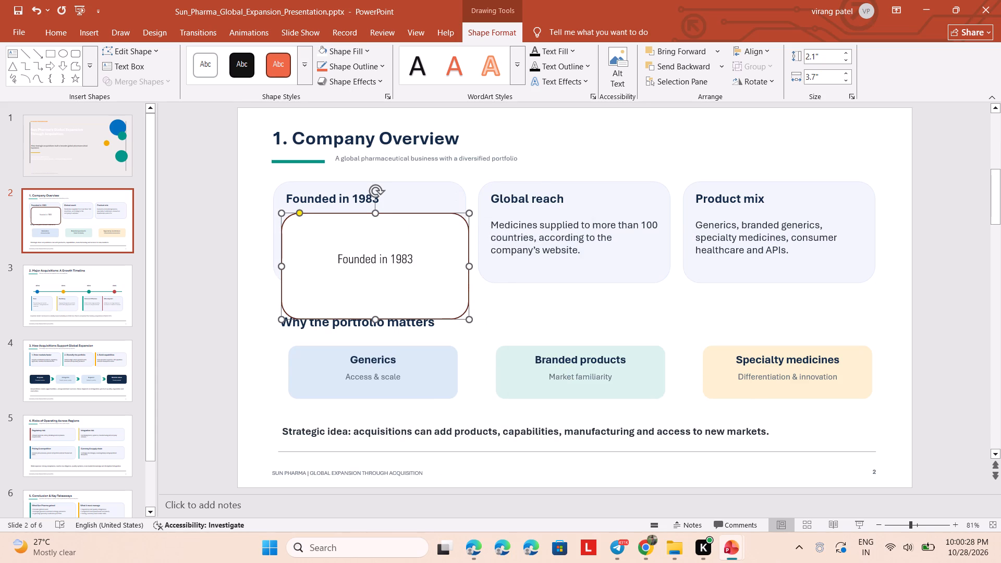
Move the white rounded rectangle away from the "Founded in 1983" card to uncover the card's body text.
left_click(422, 193)
left_click(434, 228)
left_click_drag(436, 225, 468, 251)
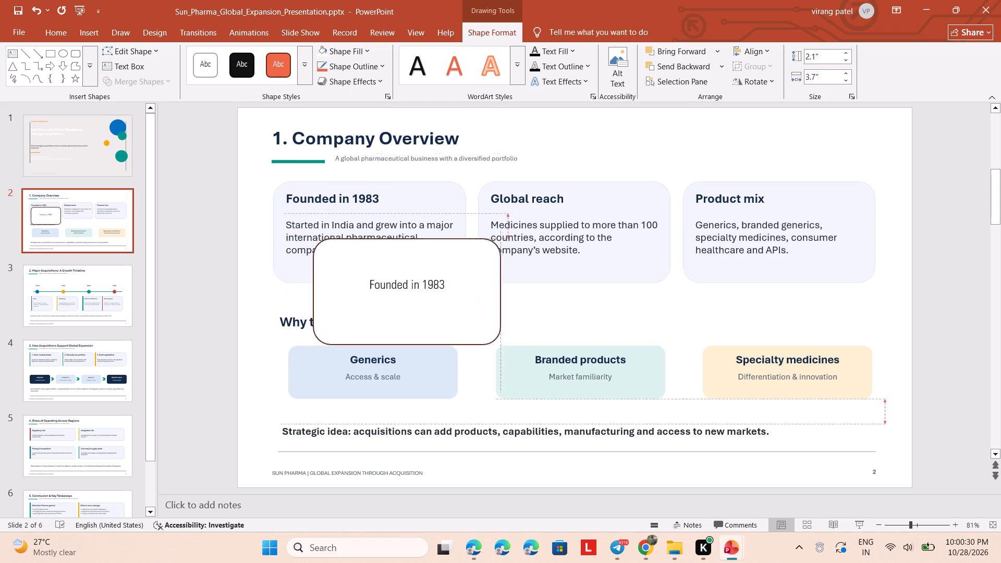
left_click_drag(468, 251, 604, 267)
left_click(605, 267)
Copy the "Started in India and grew into a major international pharmaceutical company." text below the heading in the white rounded rectangle.
left_click(408, 232)
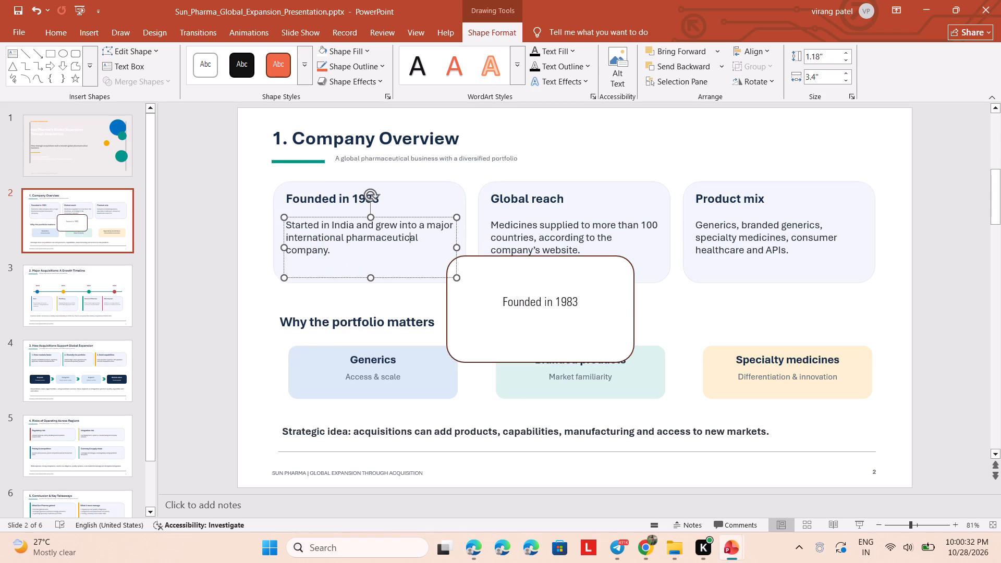
key("ctrl+a")
right_click(376, 227)
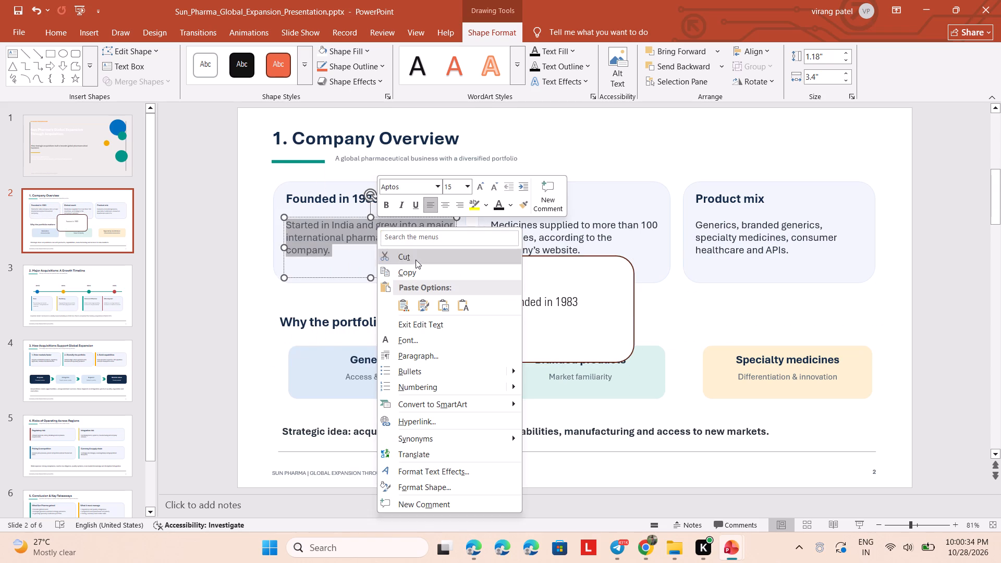
left_click(420, 270)
left_click(515, 316)
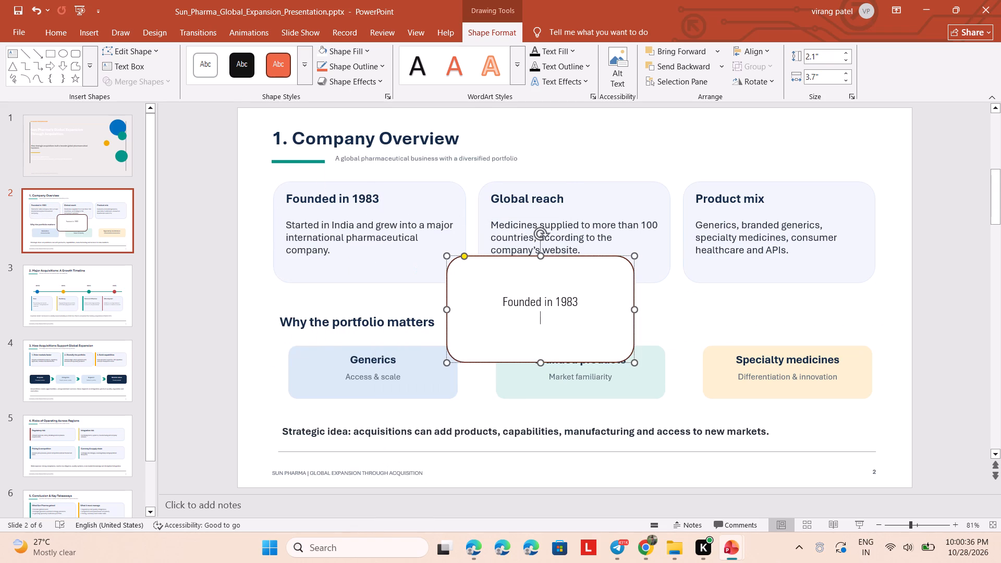
key("ctrl+v")
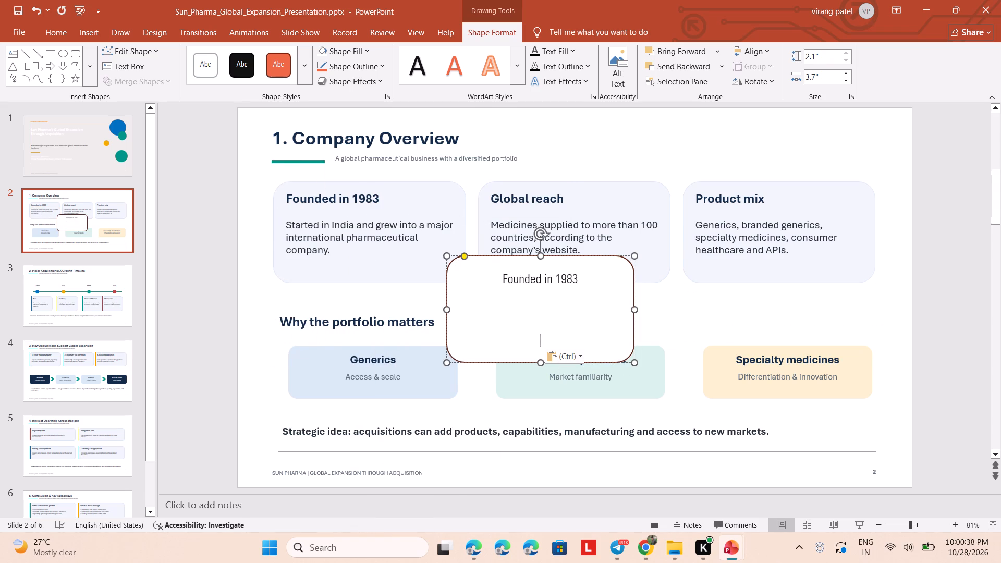
Set all text in the white rounded rectangle to Black, Text 1, Lighter 10%.
key("ctrl+a")
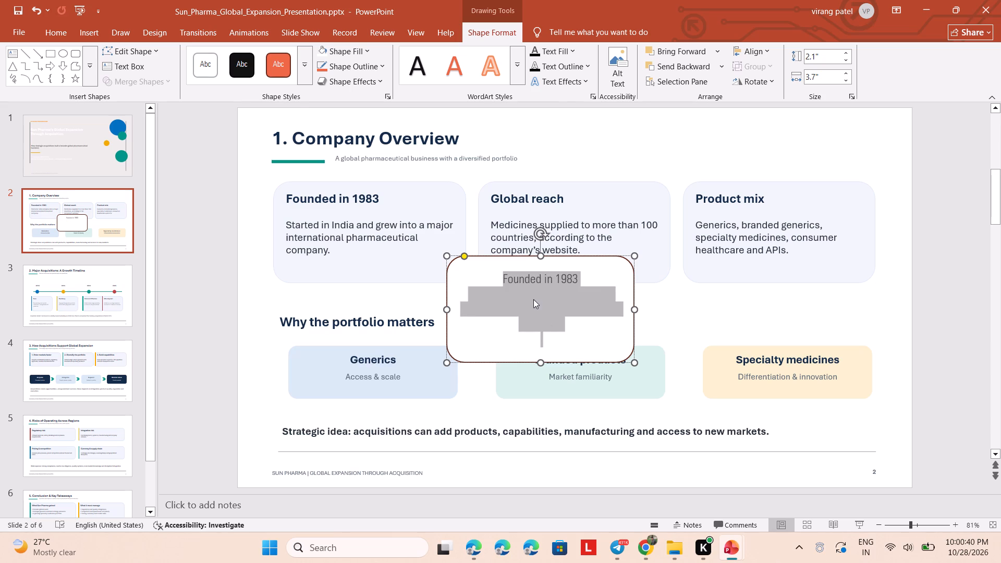
right_click(533, 300)
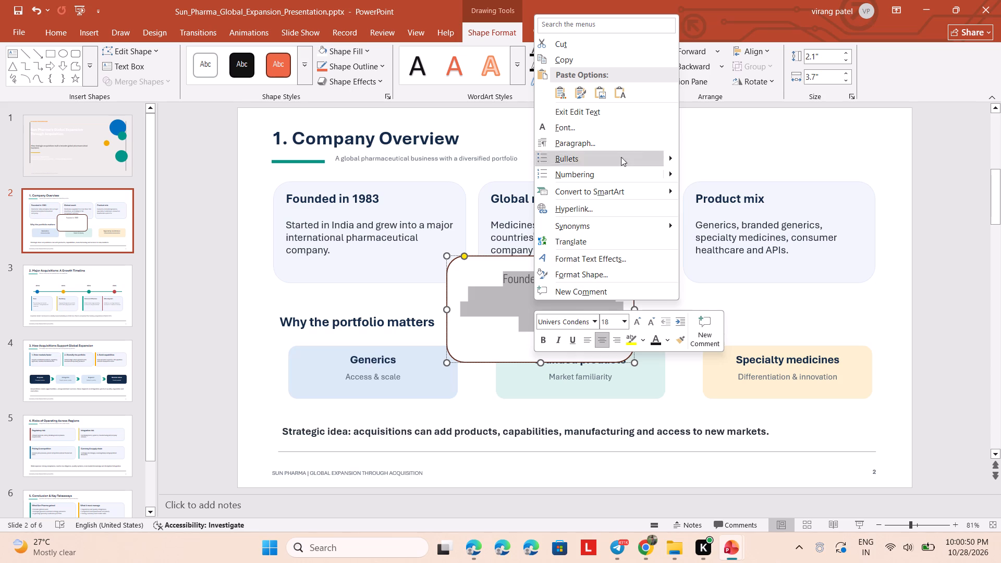
left_click(666, 339)
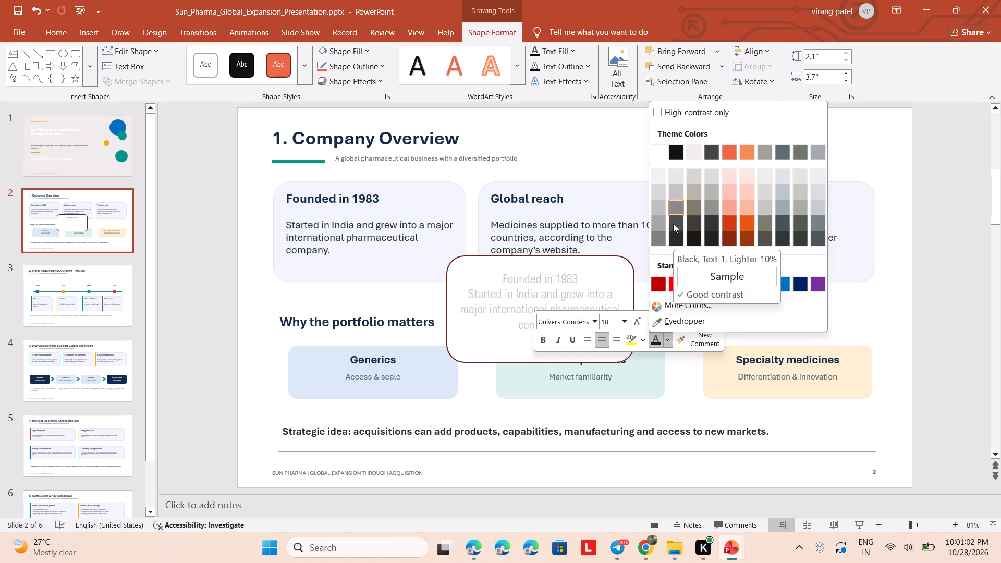
left_click(675, 239)
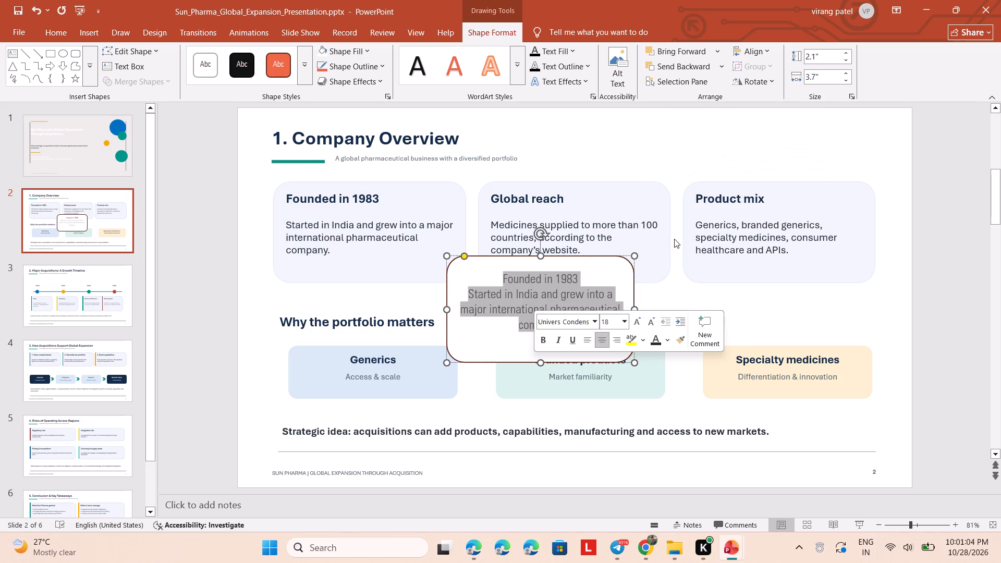
left_click(442, 257)
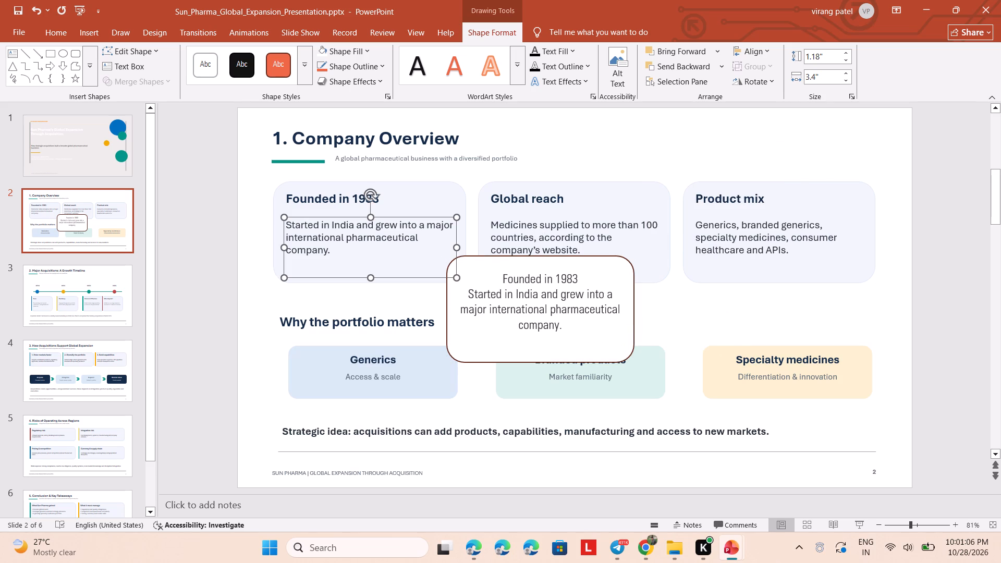
left_click(556, 243)
left_click(516, 174)
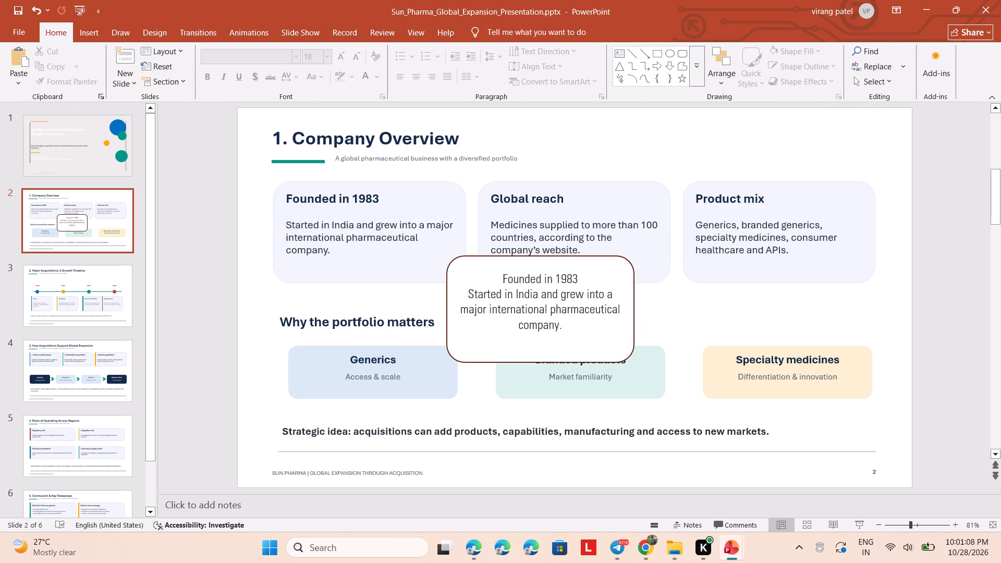
Move the white rounded rectangle back up toward the original "Founded in 1983" card.
left_click(414, 192)
left_click(505, 274)
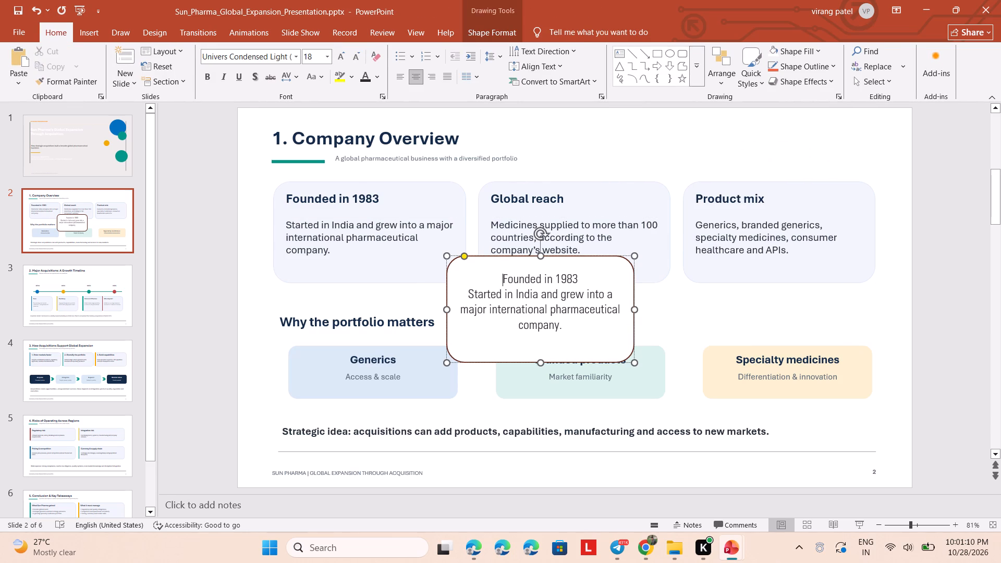
left_click_drag(478, 263, 396, 222)
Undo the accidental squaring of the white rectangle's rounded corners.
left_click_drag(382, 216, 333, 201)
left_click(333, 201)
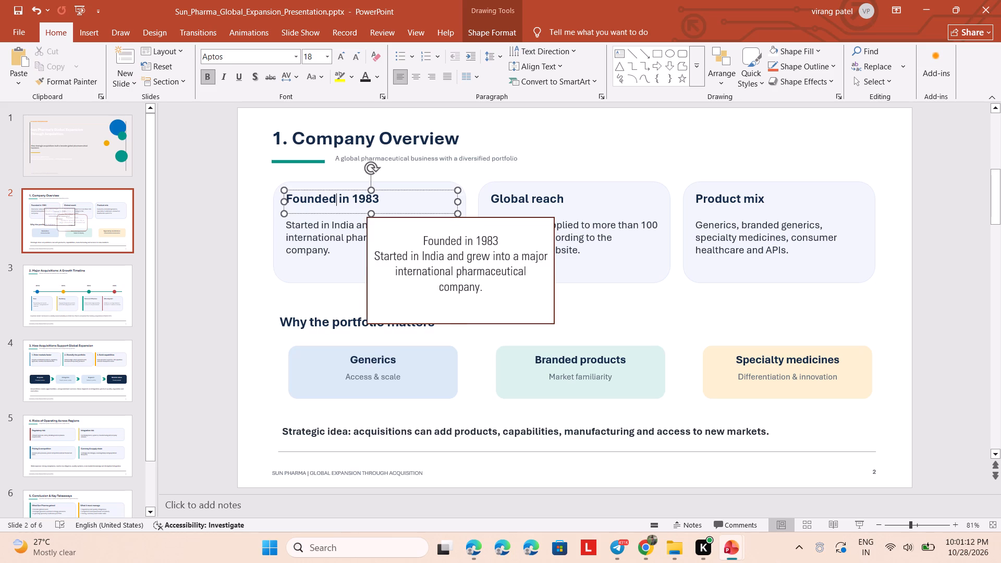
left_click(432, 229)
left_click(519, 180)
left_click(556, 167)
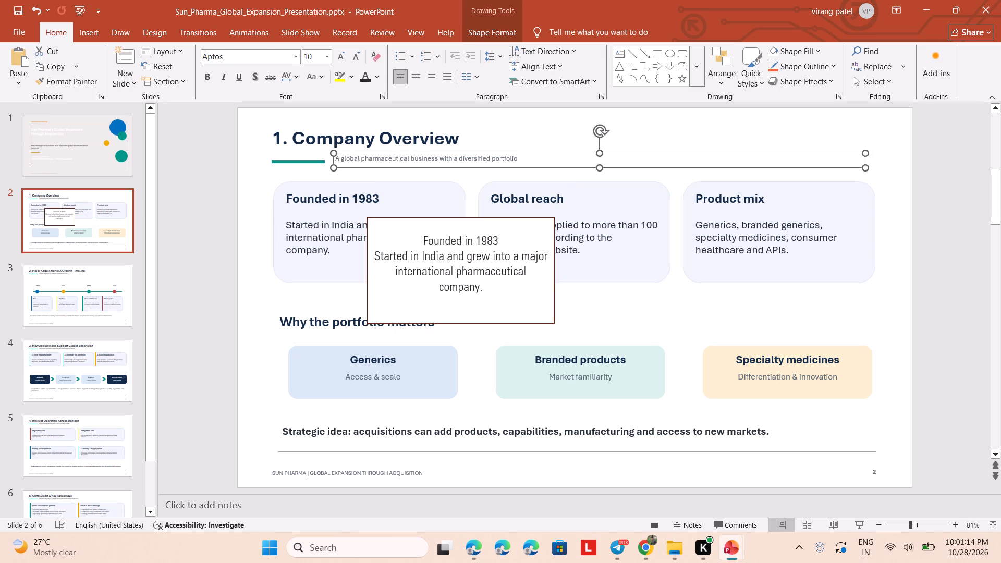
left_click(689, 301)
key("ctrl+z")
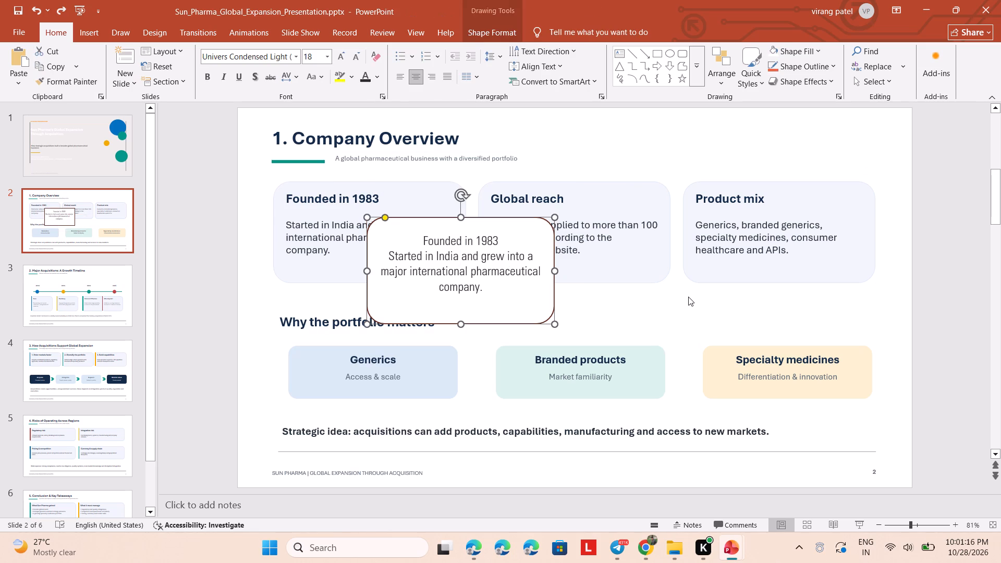
Place the white rounded rectangle over the original "Founded in 1983" card, its top edge aligned with the neighbouring cards.
left_click(624, 303)
left_click(516, 239)
left_click_drag(512, 222, 513, 222)
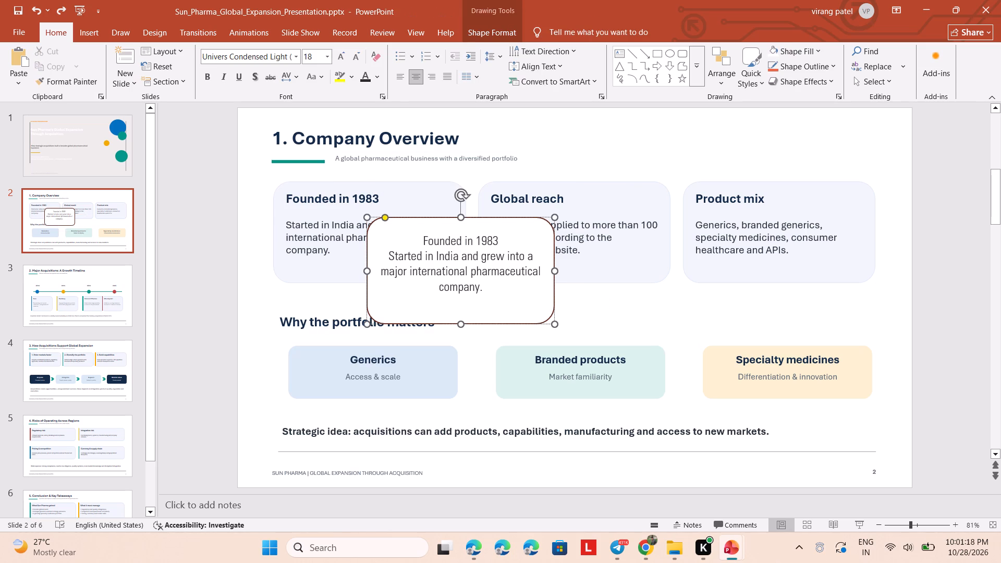
left_click_drag(513, 222, 425, 185)
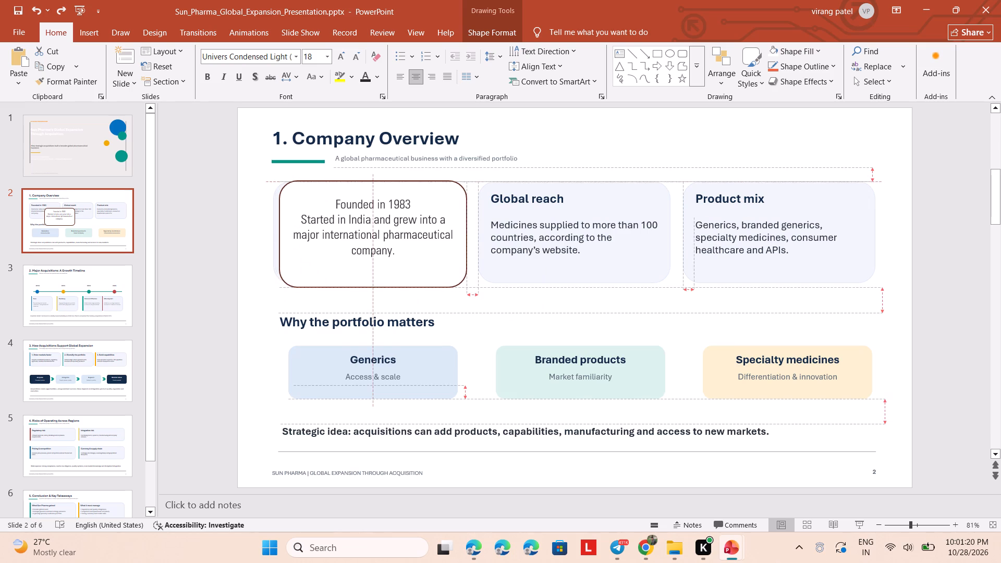
left_click_drag(425, 185, 420, 185)
left_click(530, 298)
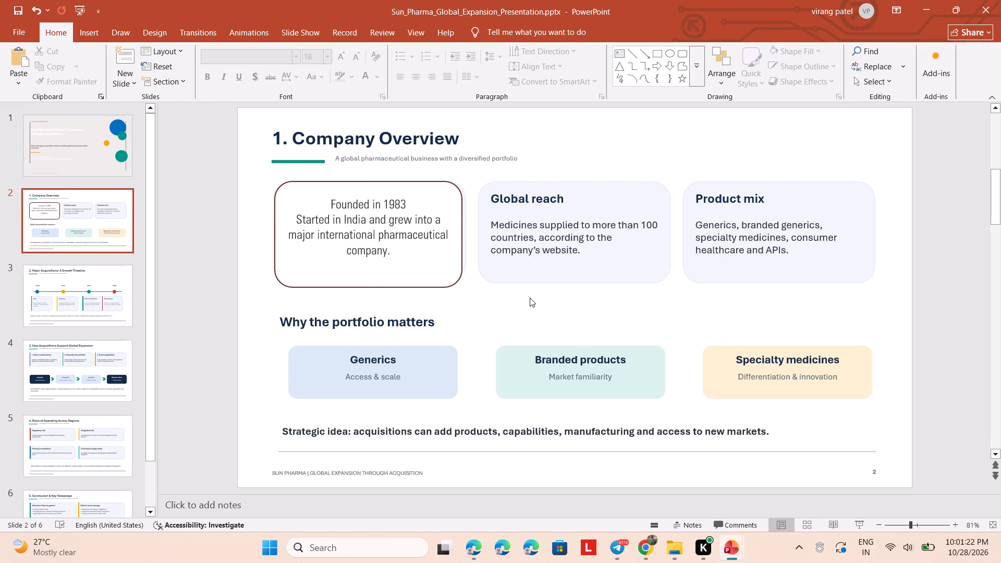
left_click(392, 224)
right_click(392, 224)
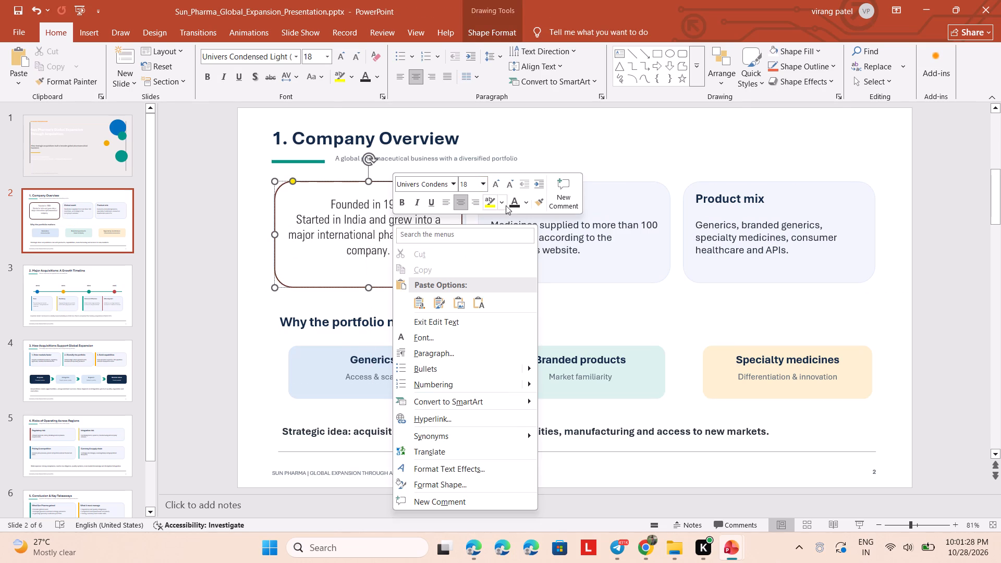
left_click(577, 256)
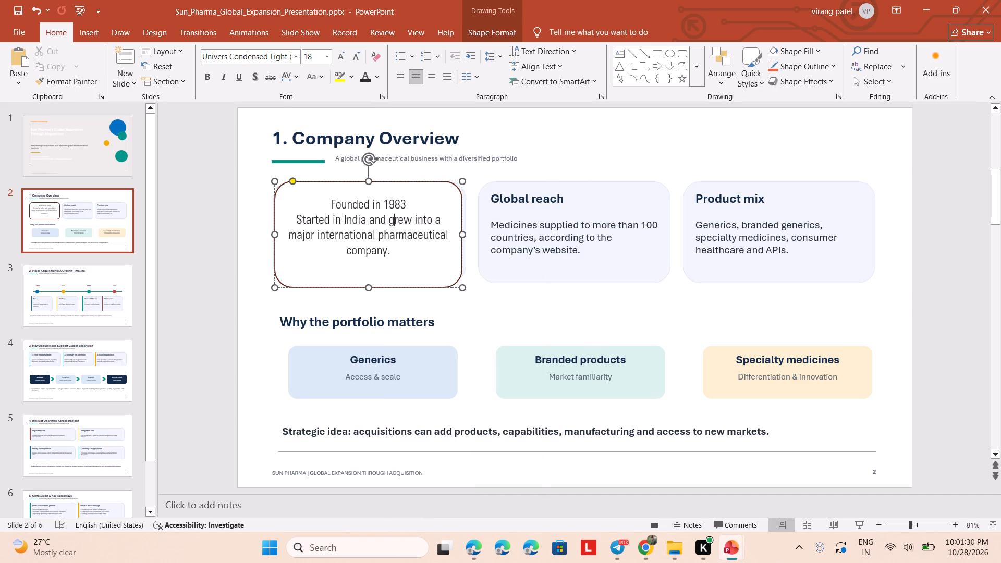
Go to the "Major Acquisitions: A Growth Timeline" slide and bring up the options for inserting new content.
scroll(570, 310, "down", 1)
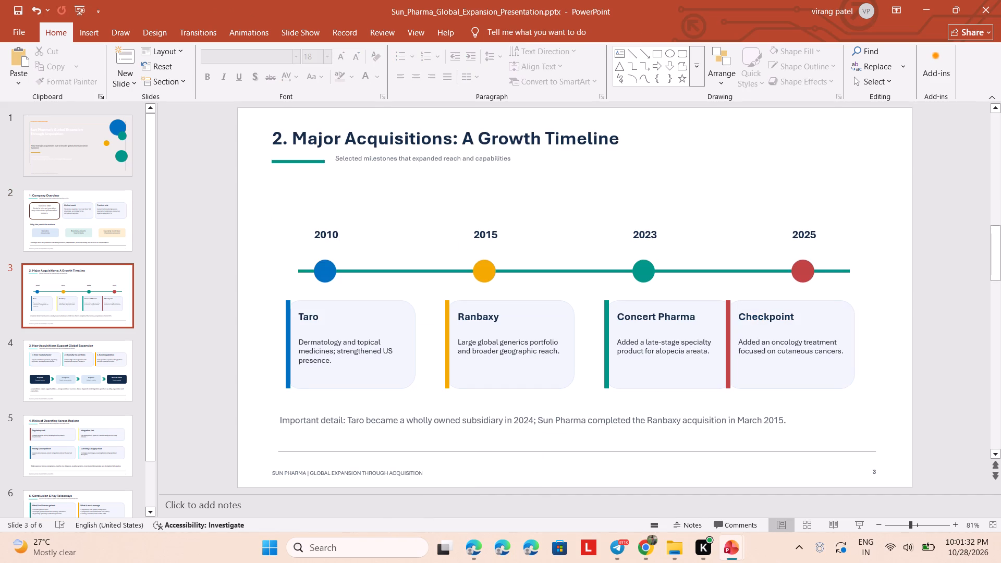
left_click(343, 271)
left_click(327, 264)
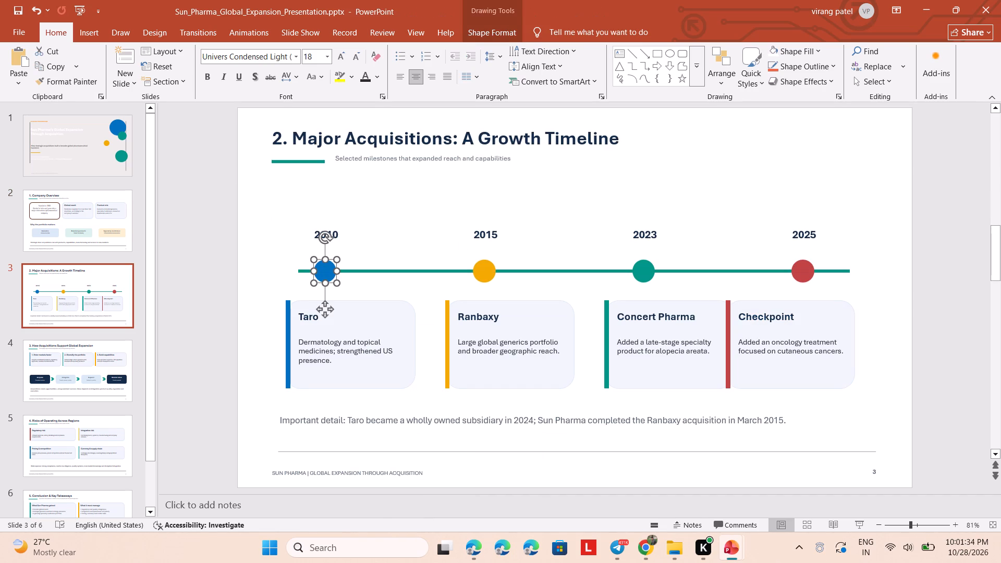
left_click(371, 253)
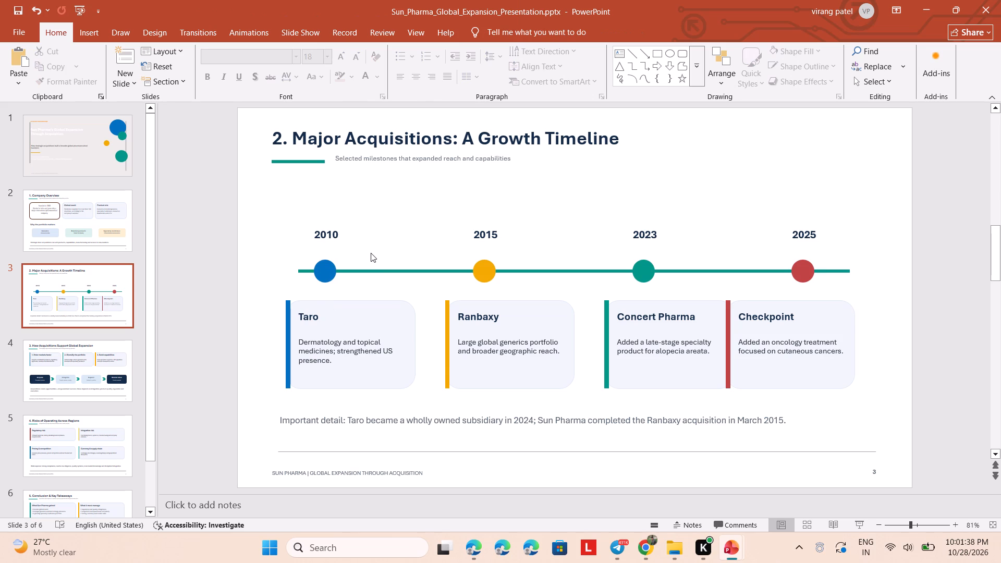
left_click(151, 29)
left_click(111, 31)
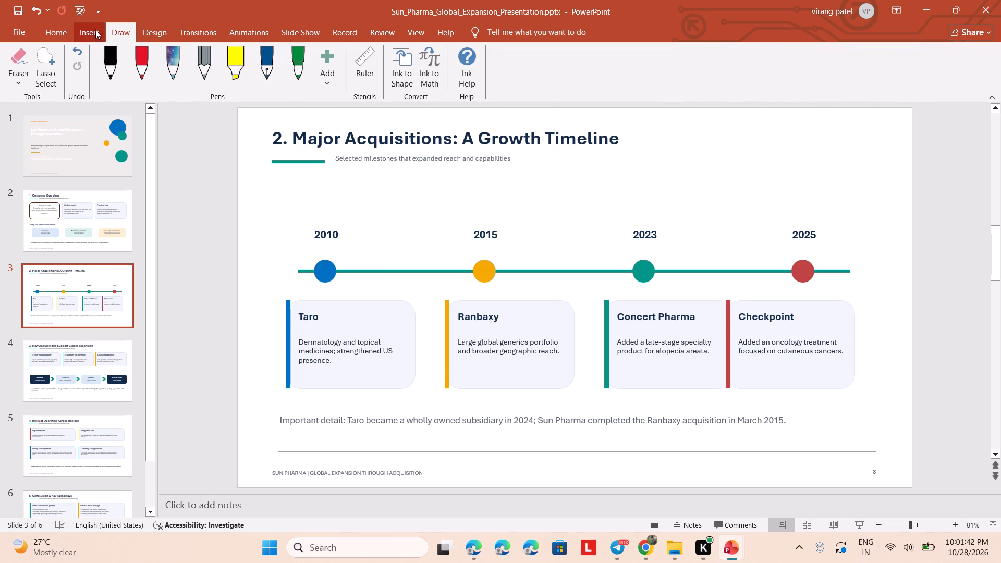
left_click(83, 26)
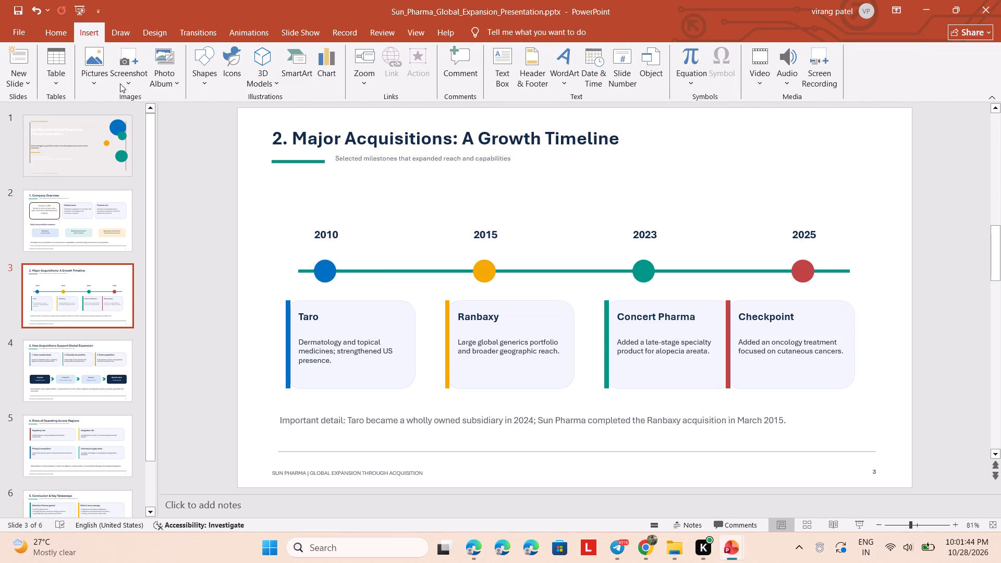
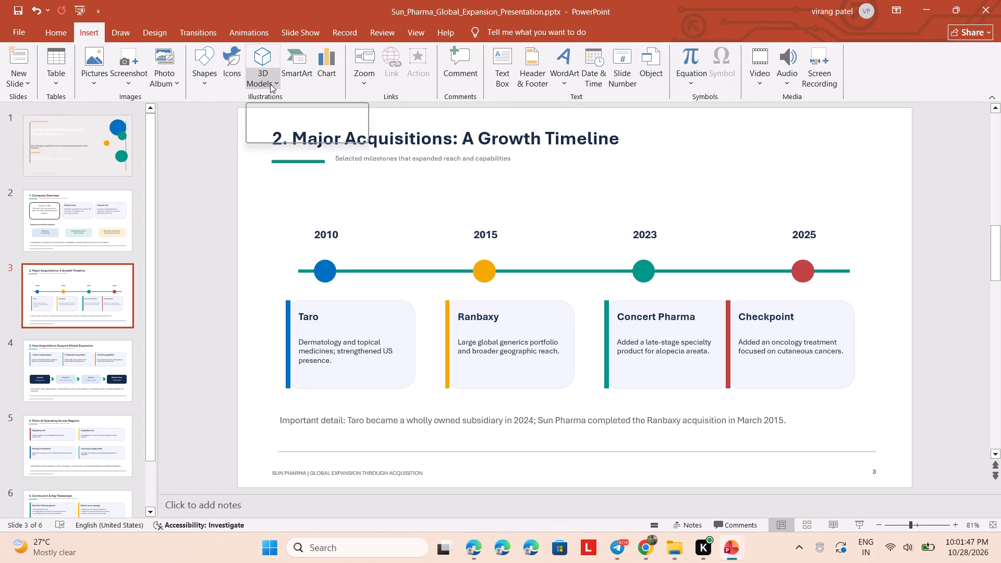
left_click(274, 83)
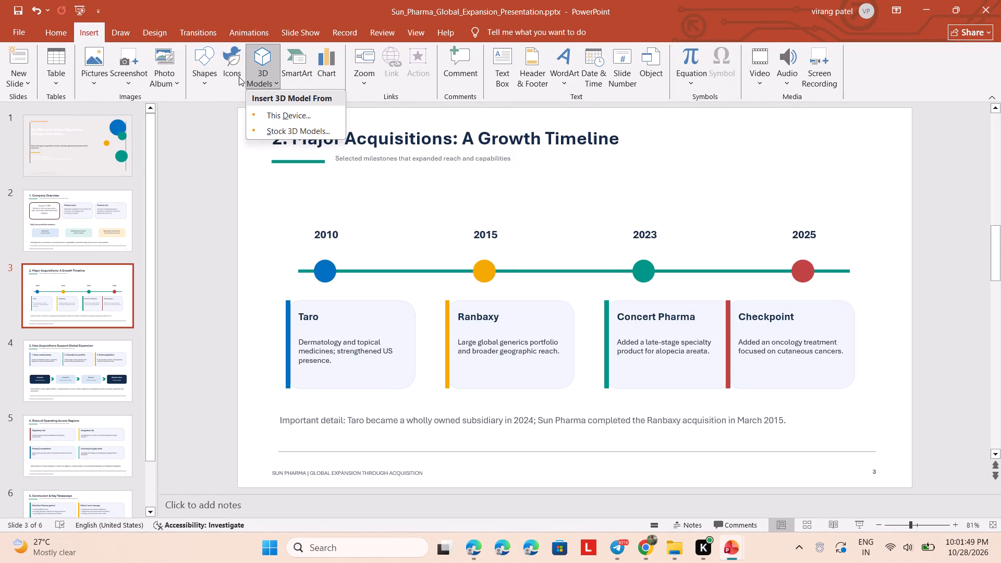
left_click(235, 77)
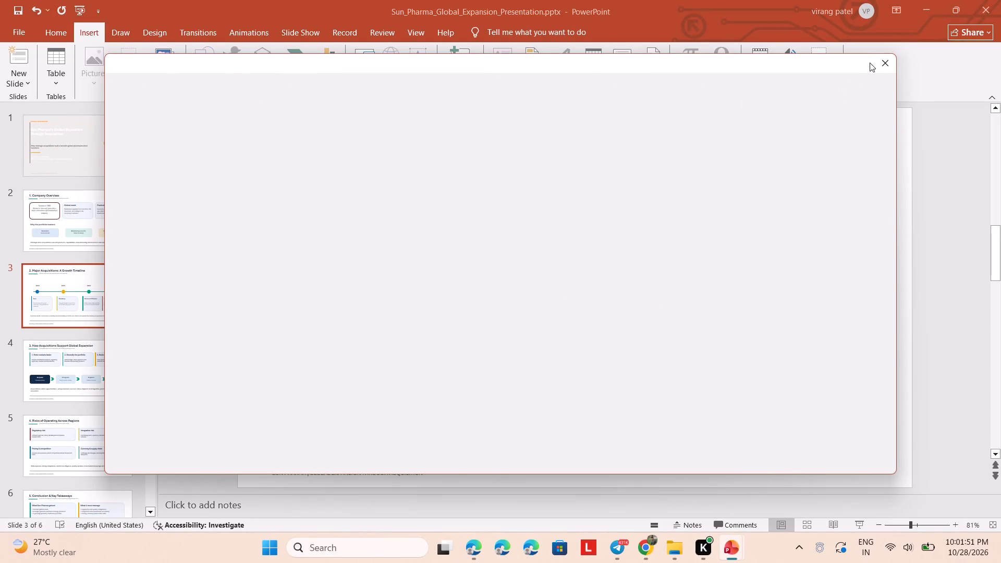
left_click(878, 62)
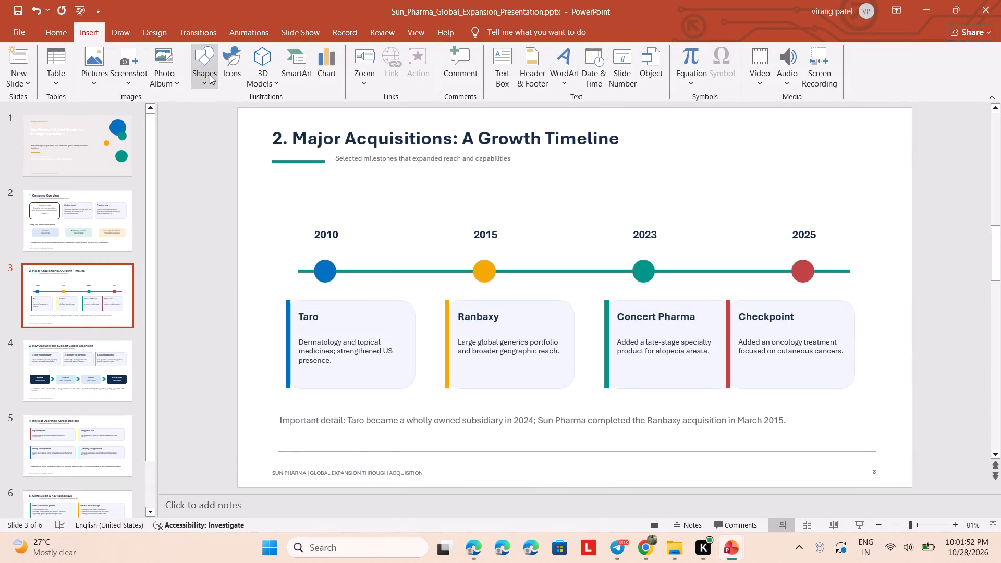
Insert a rectangle over the timeline and stretch it across all four year markers, about 11.06" wide and 1" tall.
left_click(210, 75)
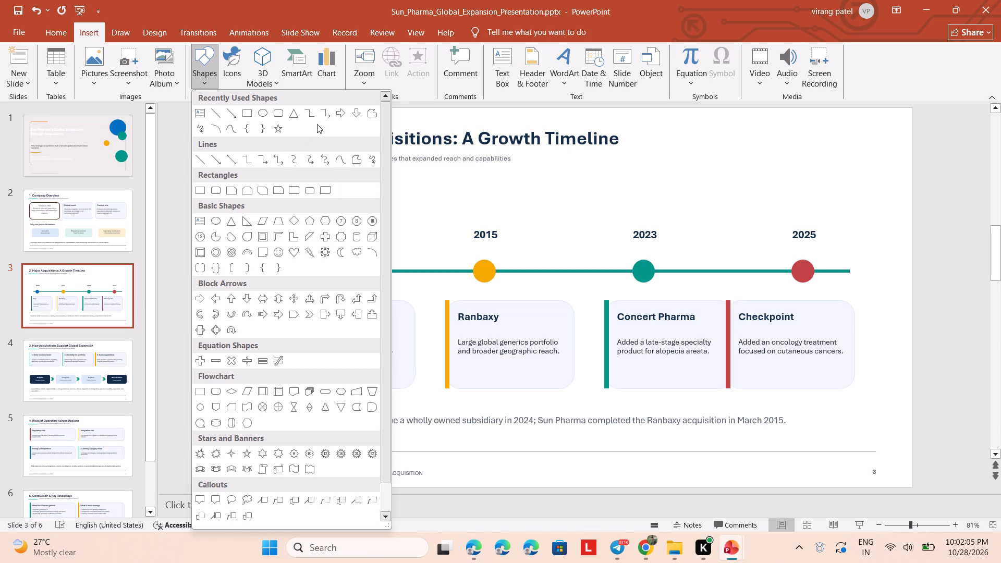
left_click(250, 113)
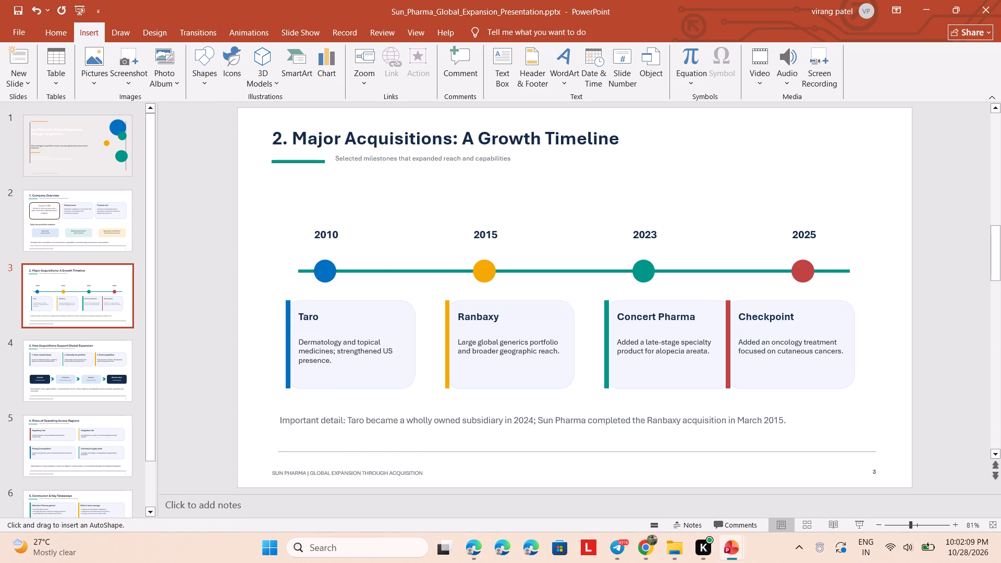
left_click(289, 261)
left_click_drag(341, 284, 860, 261)
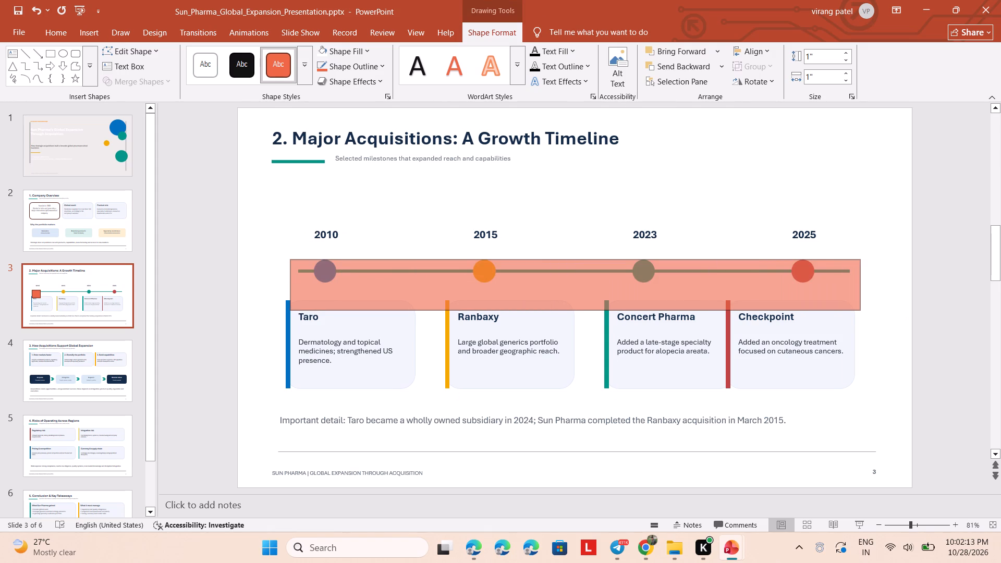
left_click_drag(860, 261, 849, 265)
Move the orange rectangle up beneath the subtitle and flatten it into a thin bar spanning the timeline's width.
left_click_drag(746, 272, 729, 186)
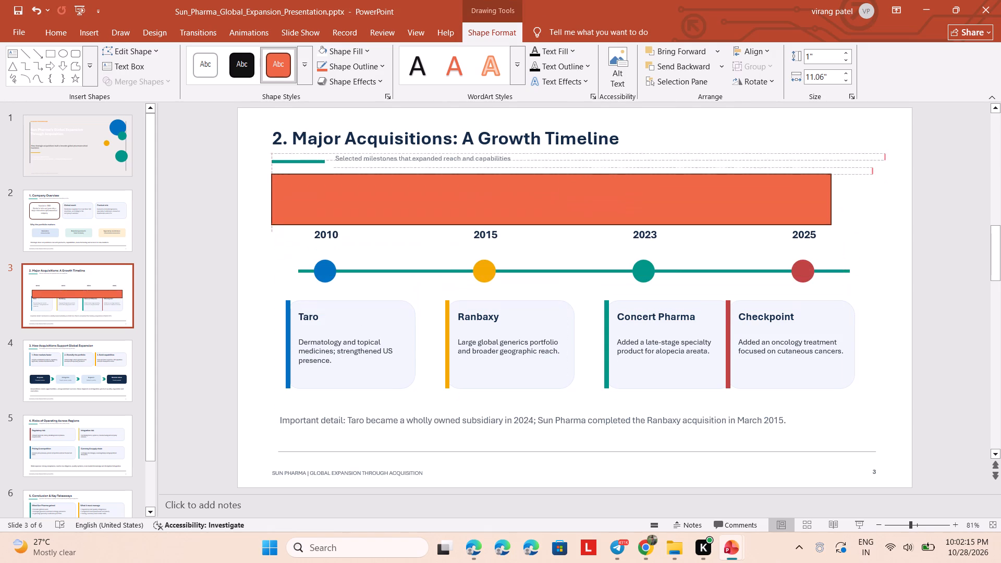
left_click_drag(729, 186, 746, 184)
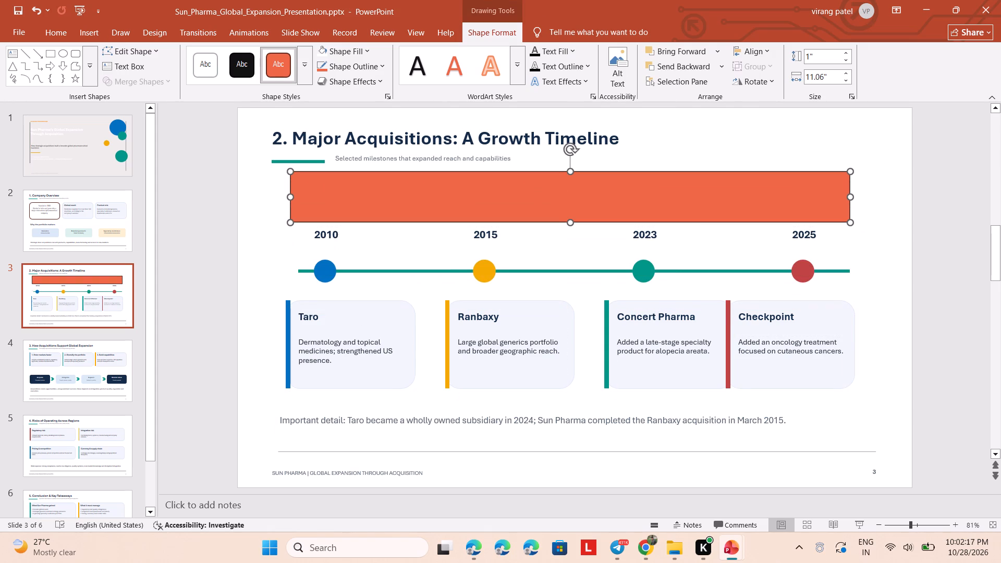
left_click_drag(849, 222, 865, 177)
left_click(768, 214)
Place the thin orange bar over the green timeline line so it runs across the four year circles.
left_click(709, 173)
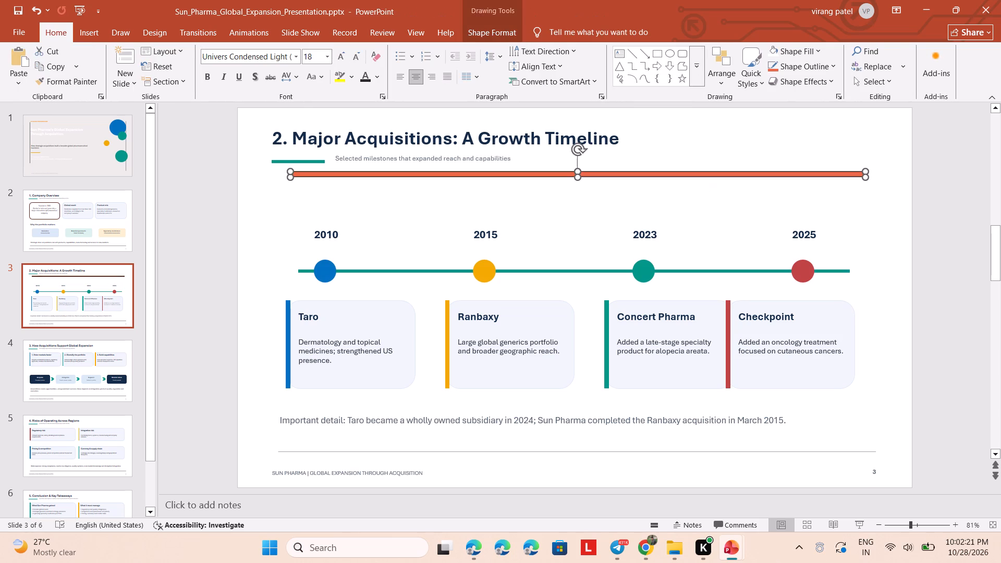
left_click_drag(709, 175, 704, 212)
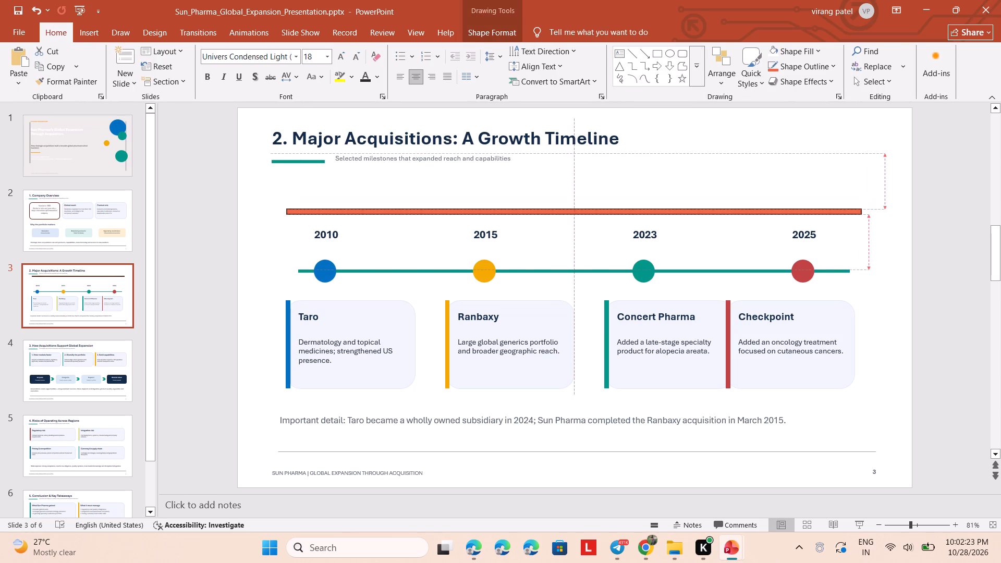
left_click_drag(704, 212, 708, 270)
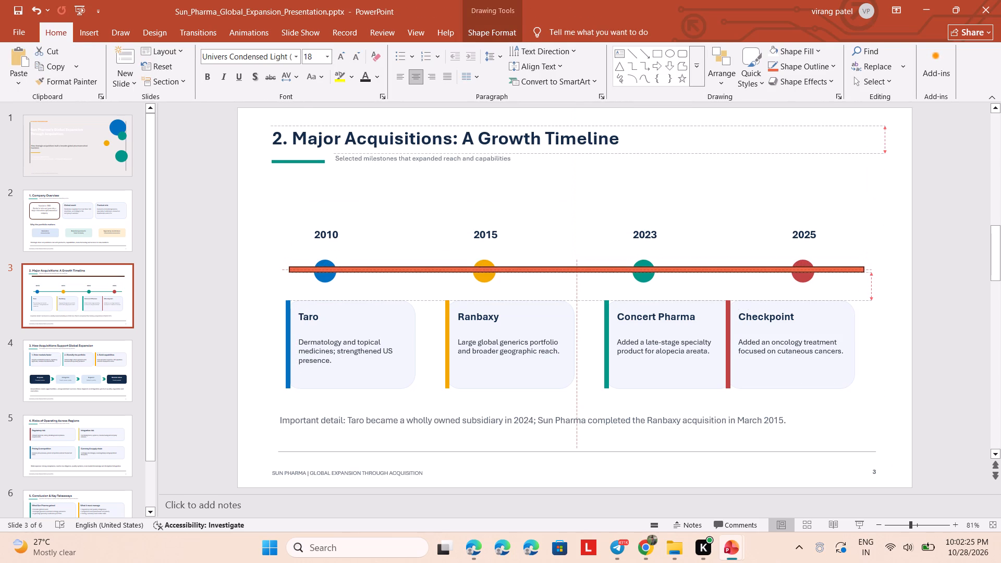
left_click_drag(708, 270, 707, 271)
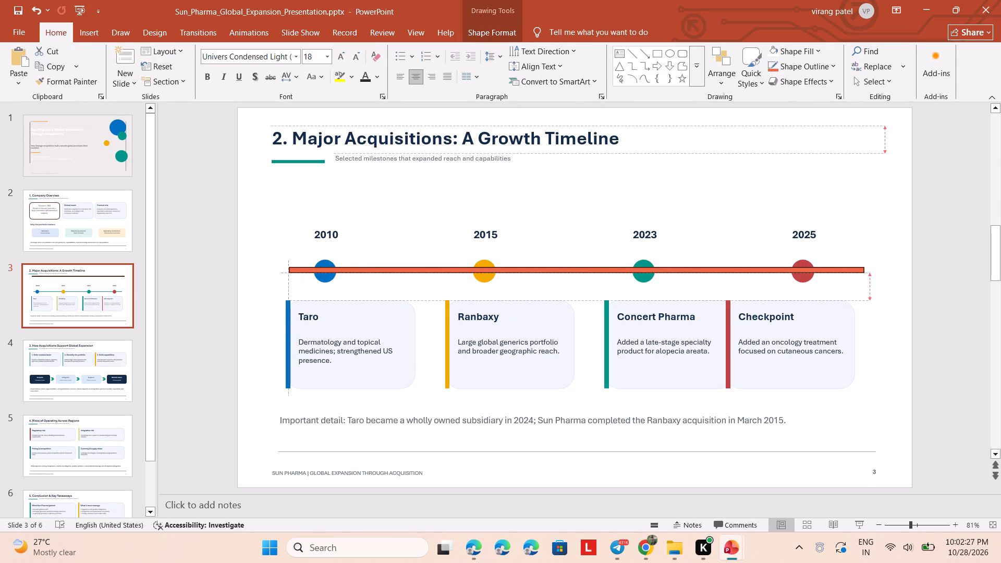
left_click_drag(707, 271, 710, 271)
left_click(741, 166)
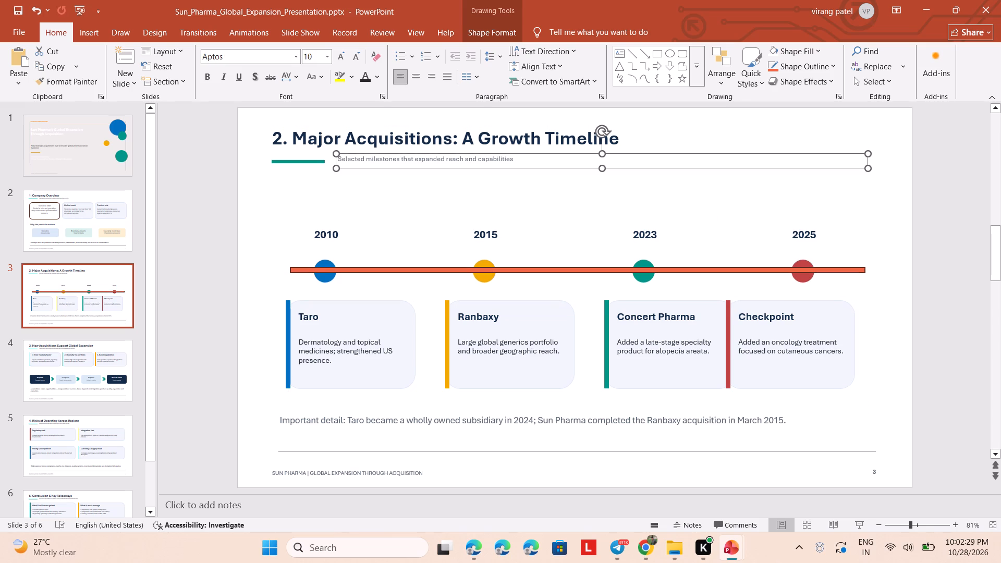
left_click(669, 210)
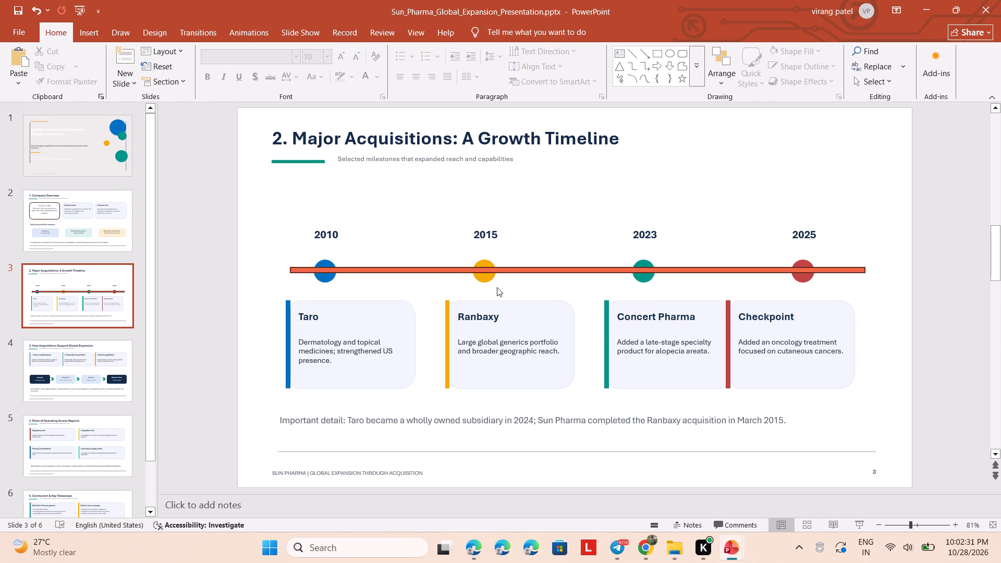
left_click(549, 224)
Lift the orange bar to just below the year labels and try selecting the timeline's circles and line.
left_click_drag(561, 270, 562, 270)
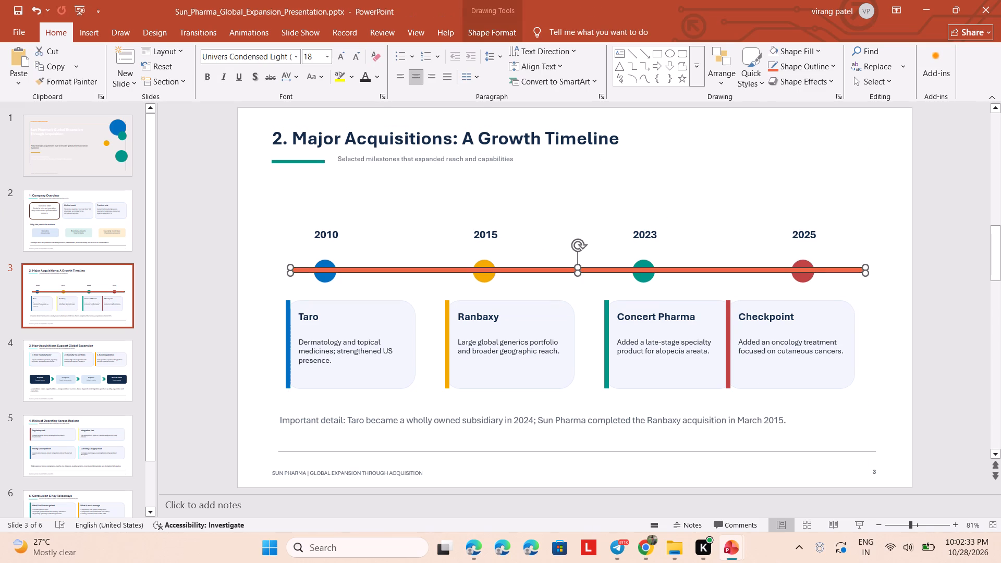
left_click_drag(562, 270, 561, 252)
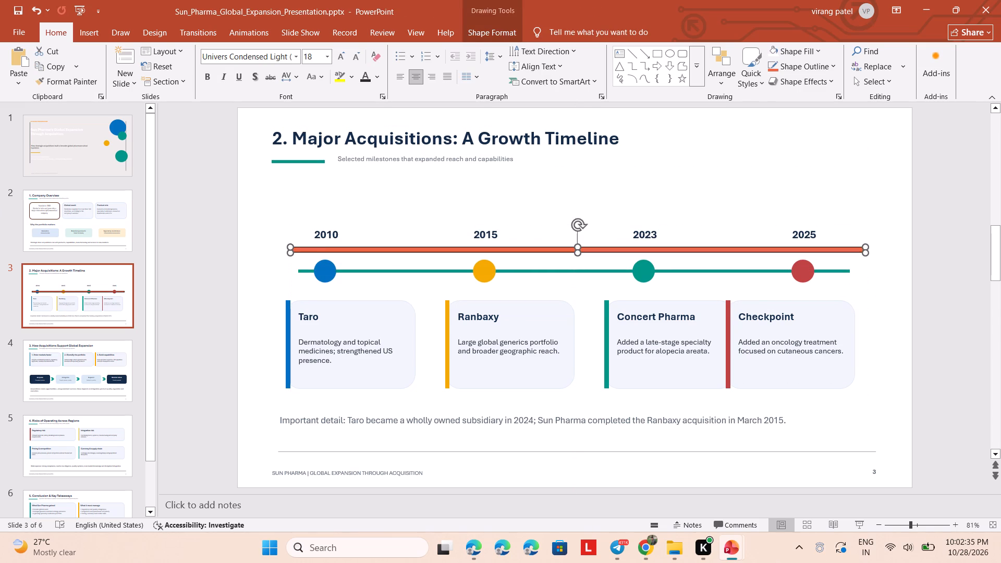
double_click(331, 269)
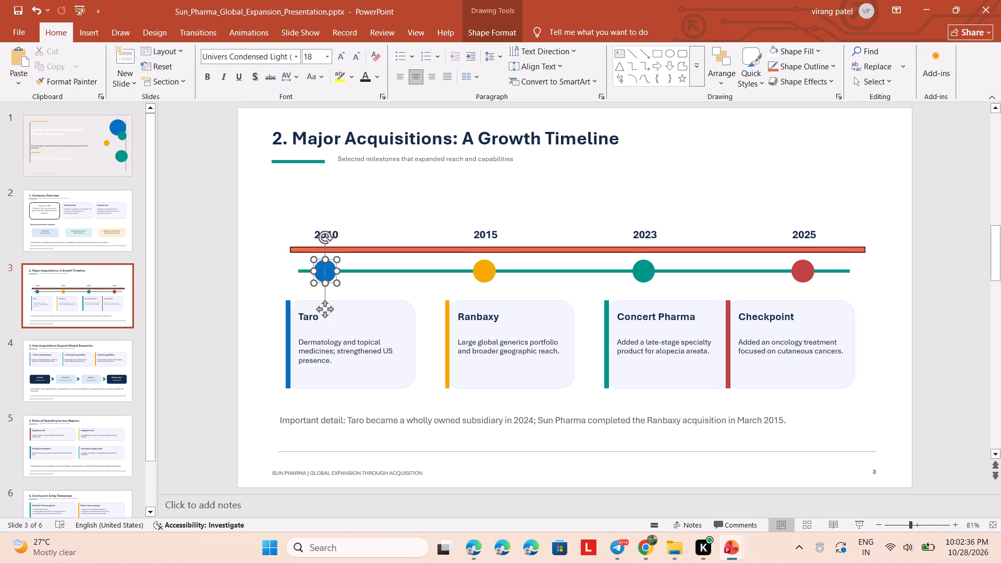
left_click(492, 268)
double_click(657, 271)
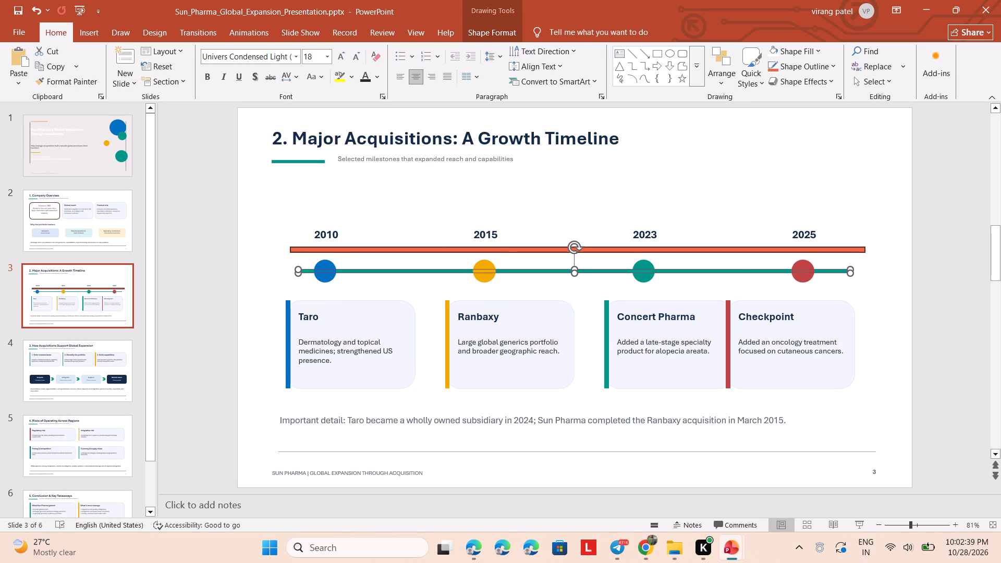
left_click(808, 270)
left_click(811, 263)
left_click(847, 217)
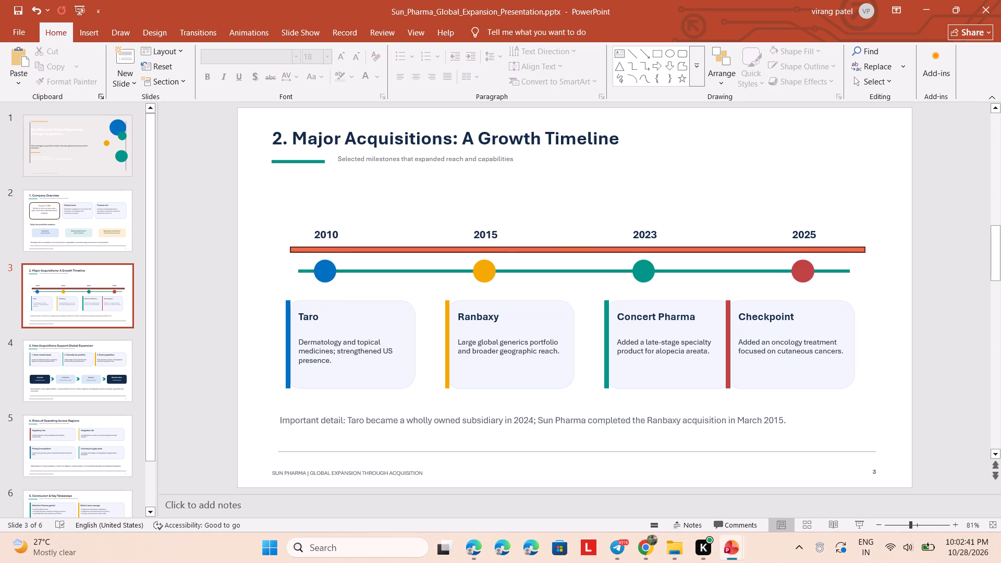
Move the orange bar back down over the green timeline line, its left end near the line's start.
left_click_drag(797, 246, 798, 281)
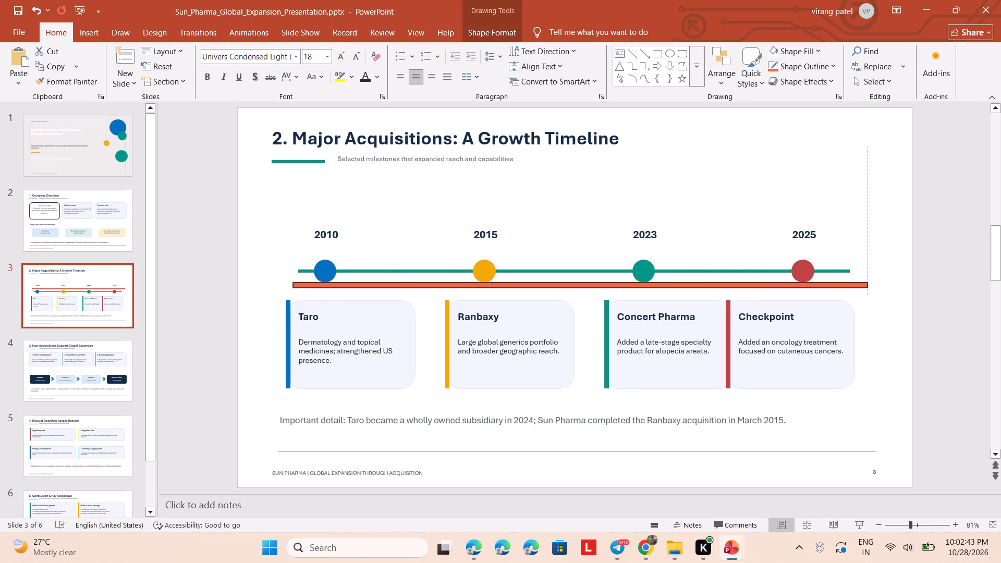
left_click_drag(798, 281, 803, 268)
left_click(778, 198)
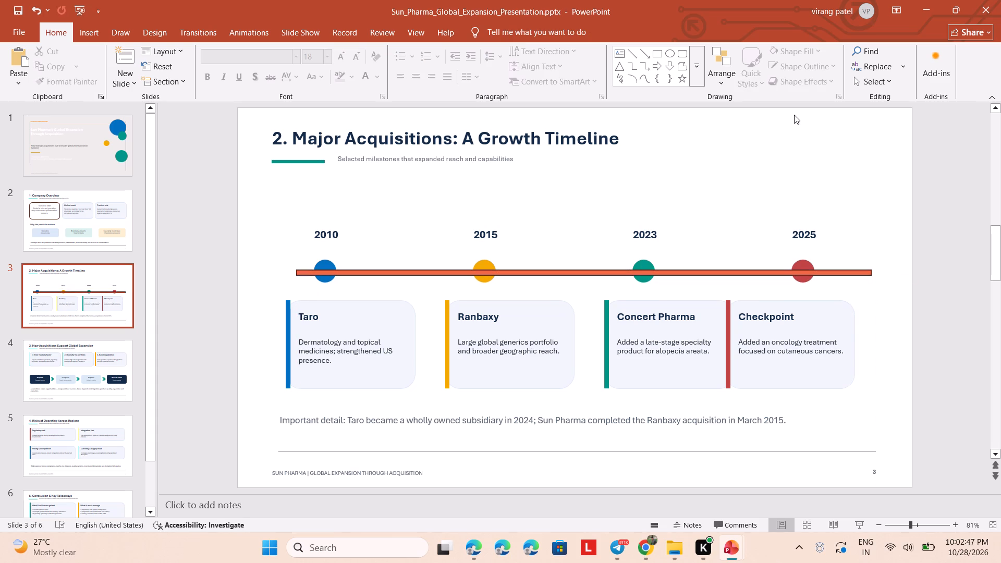
Nudge the green 2023 circle on the timeline, keeping it centred beneath its year label.
left_click(638, 265)
left_click(644, 264)
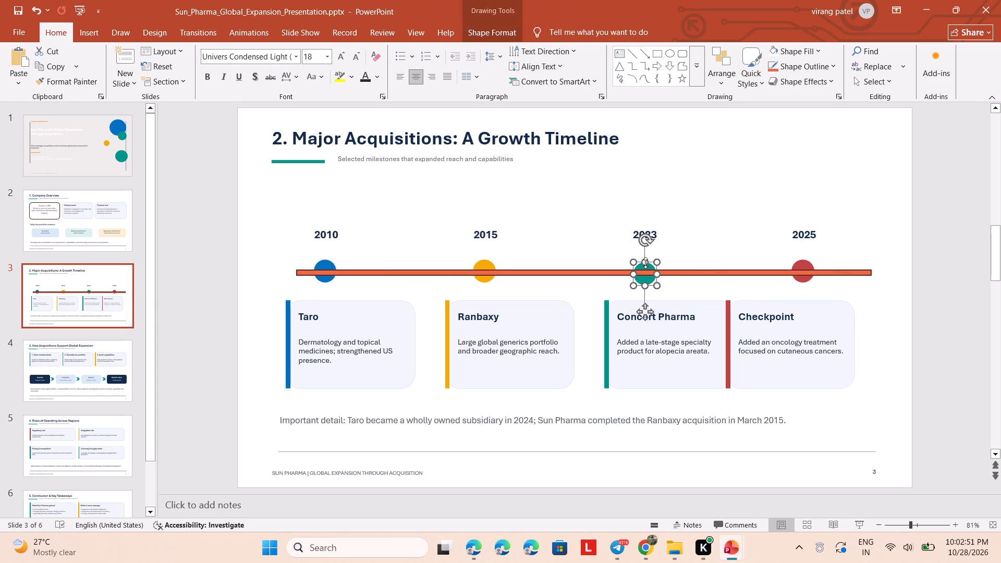
left_click(648, 266)
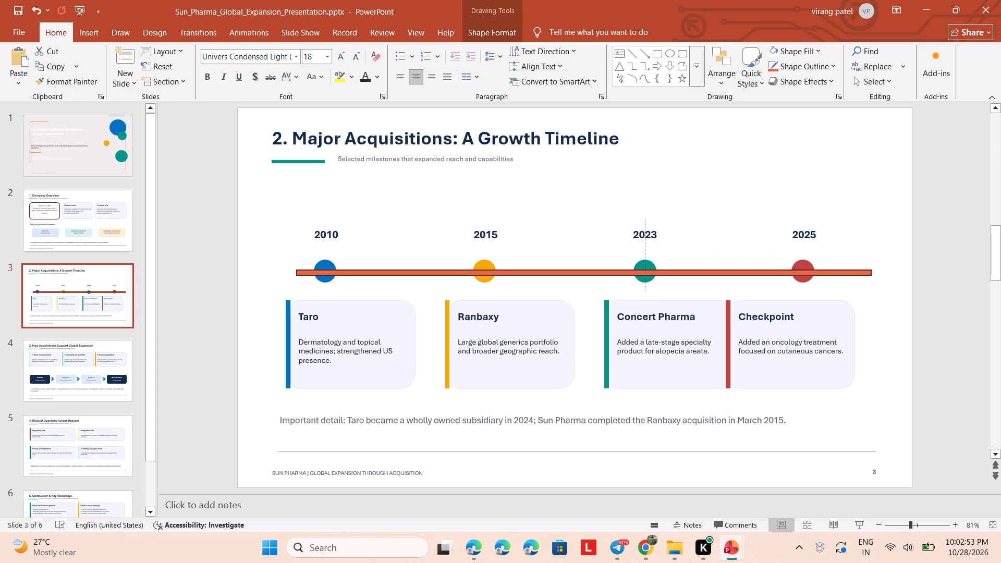
left_click(652, 266)
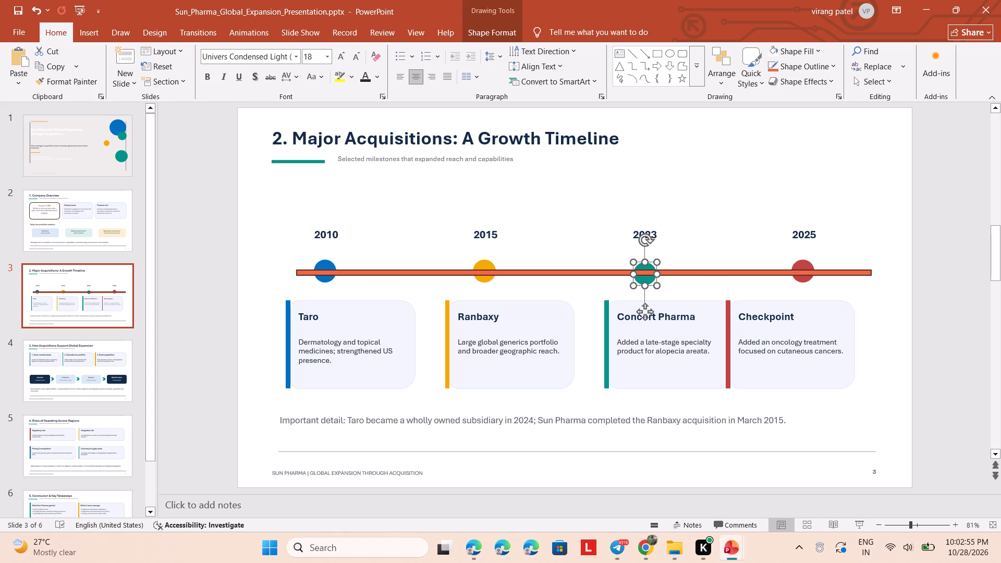
left_click_drag(652, 266, 657, 261)
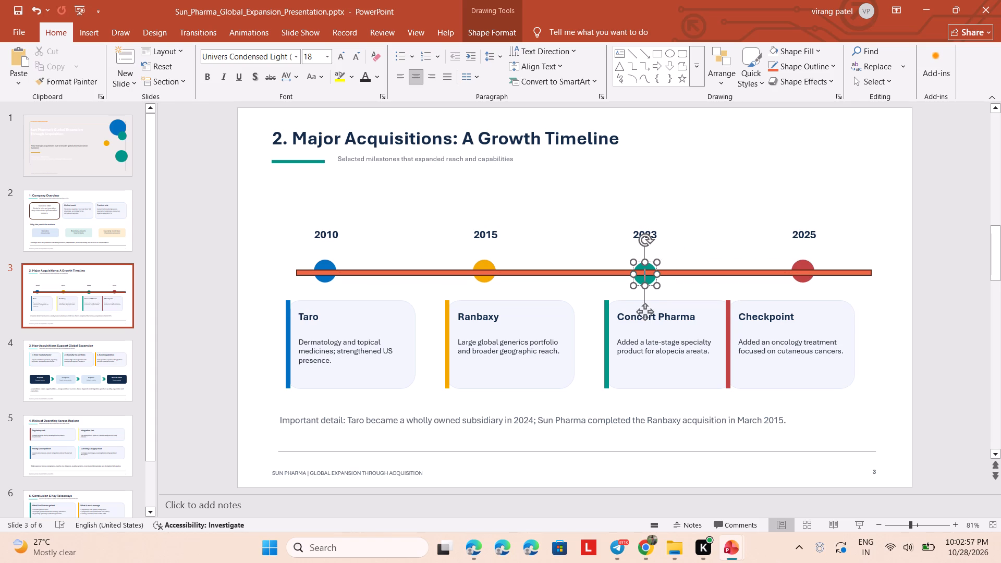
left_click(673, 239)
left_click(651, 266)
left_click(651, 266)
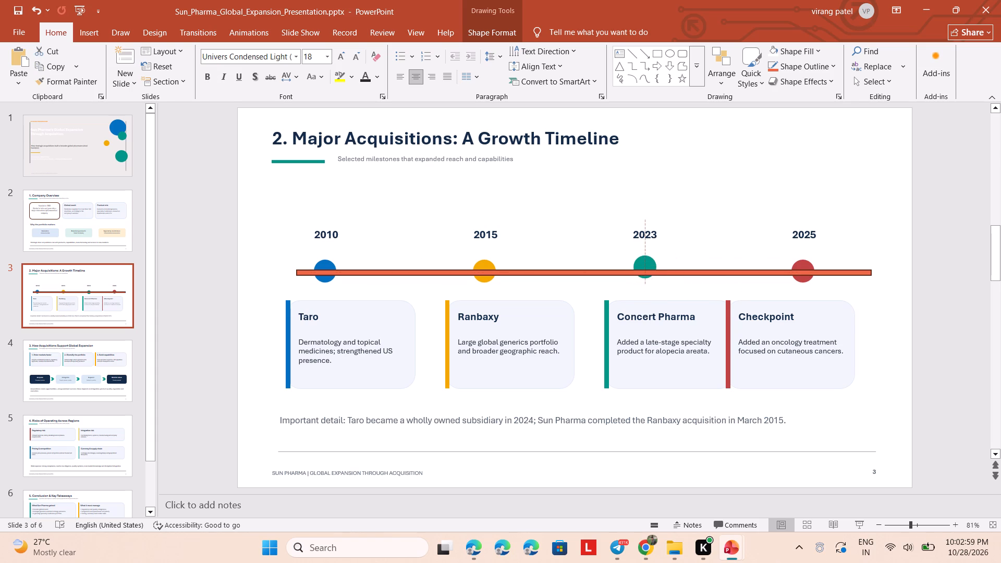
Open the alt text description for the green 2023 circle.
right_click(652, 264)
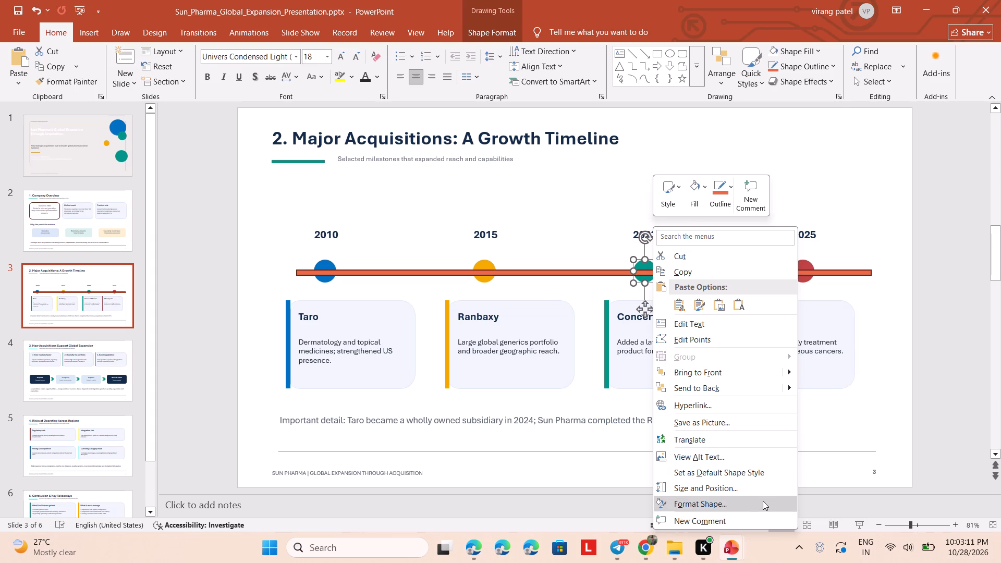
left_click(758, 457)
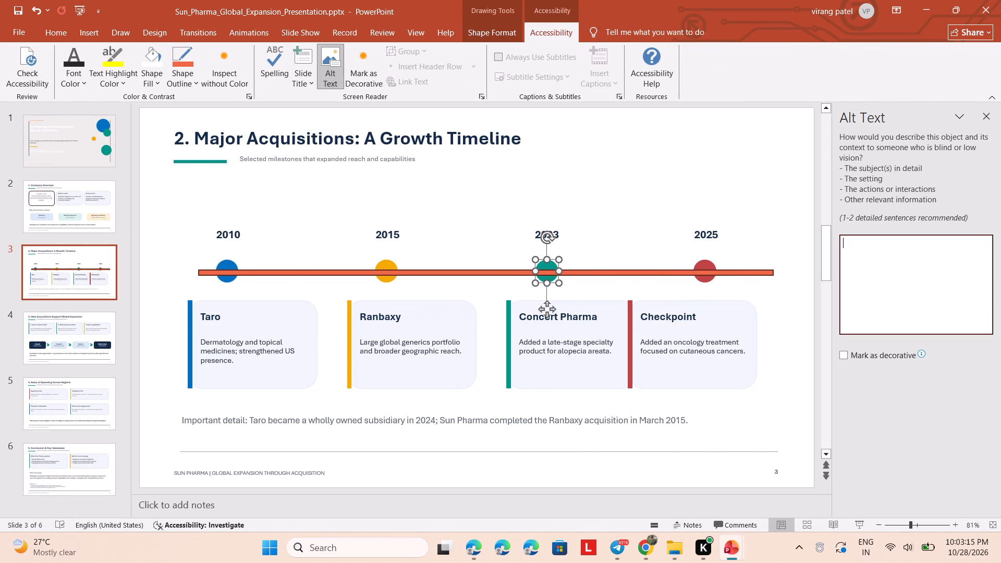
left_click(646, 242)
left_click(550, 260)
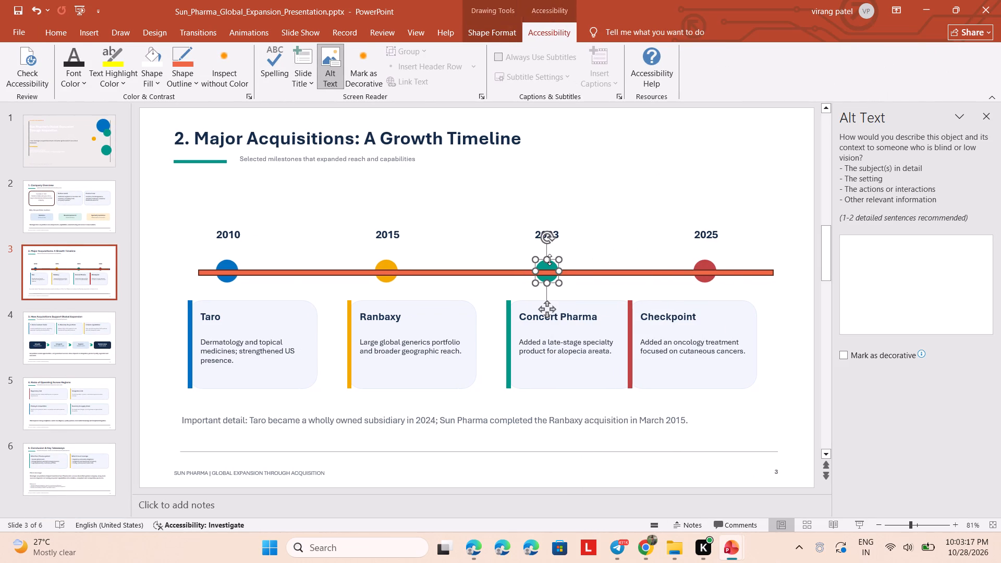
Examine the fill, line, text fill and text box formatting options of the green 2023 circle.
right_click(552, 263)
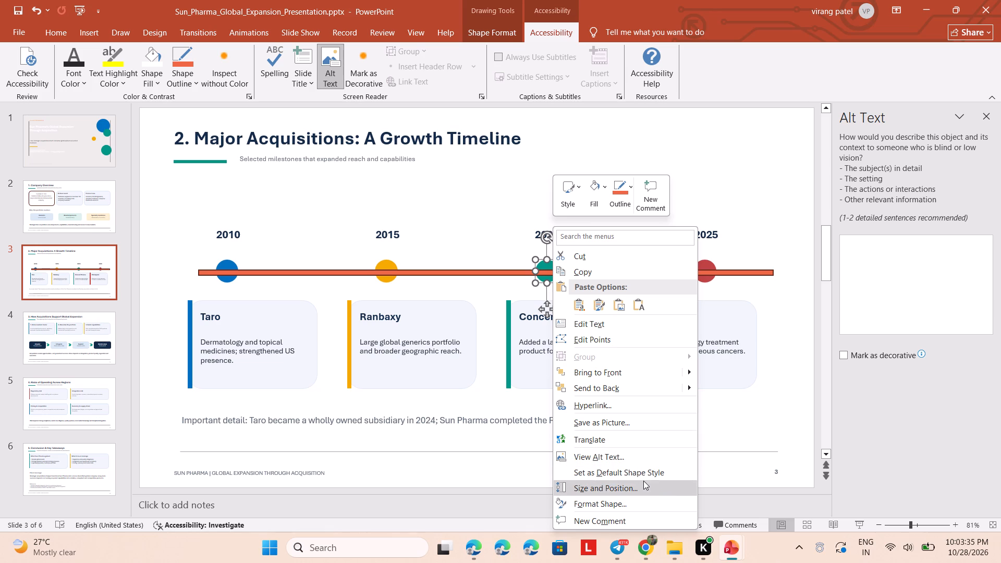
left_click(650, 501)
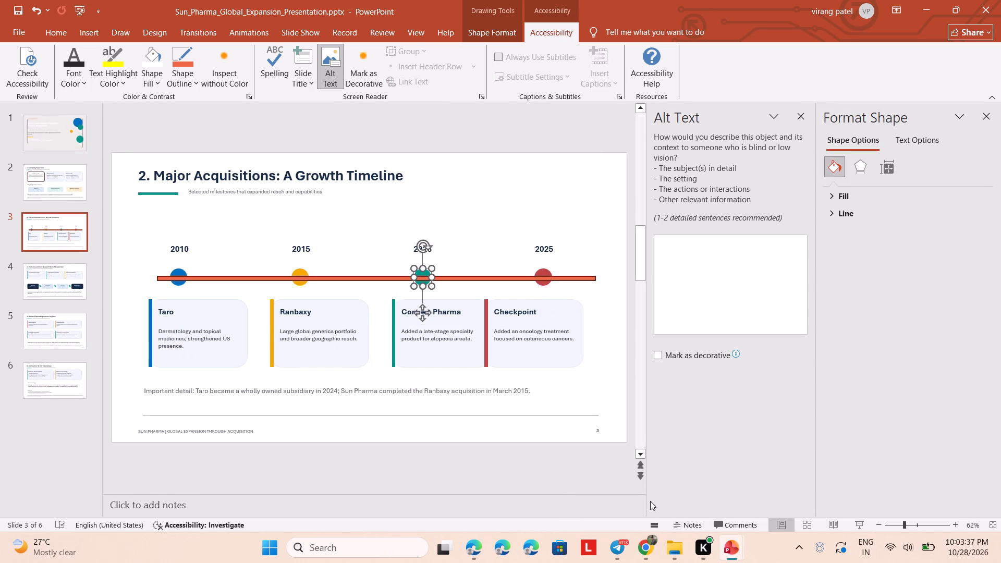
left_click(856, 200)
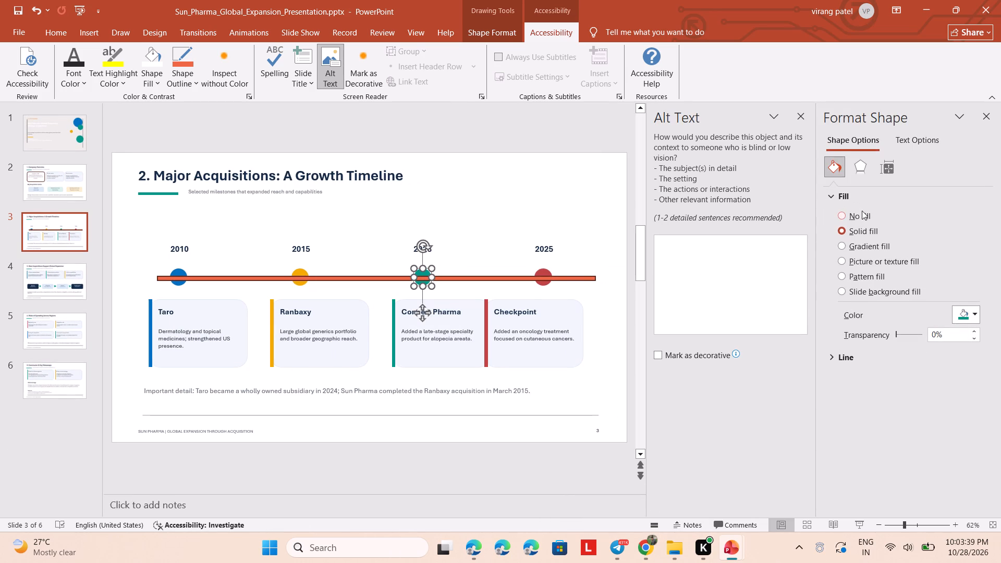
left_click(859, 193)
left_click(853, 209)
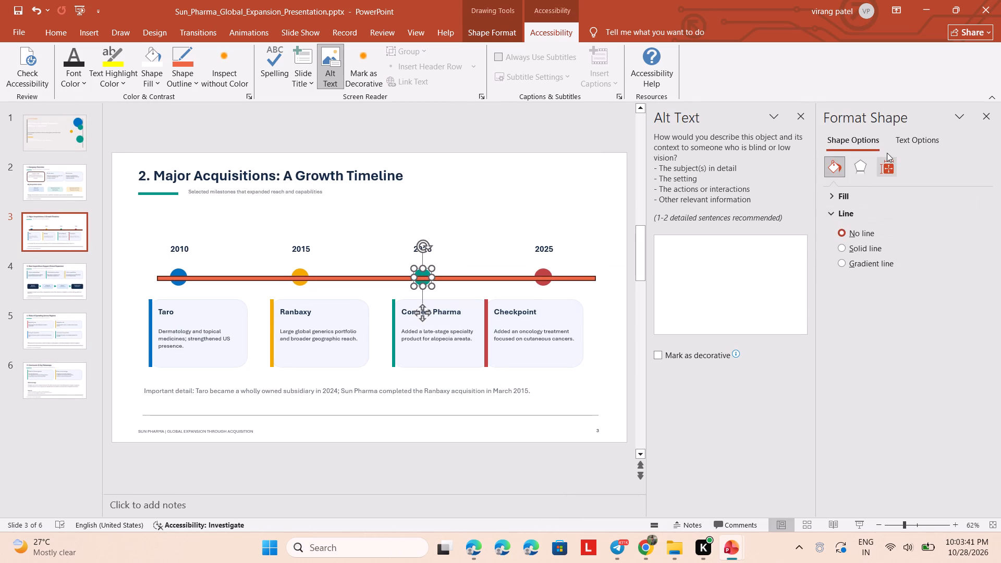
left_click(912, 141)
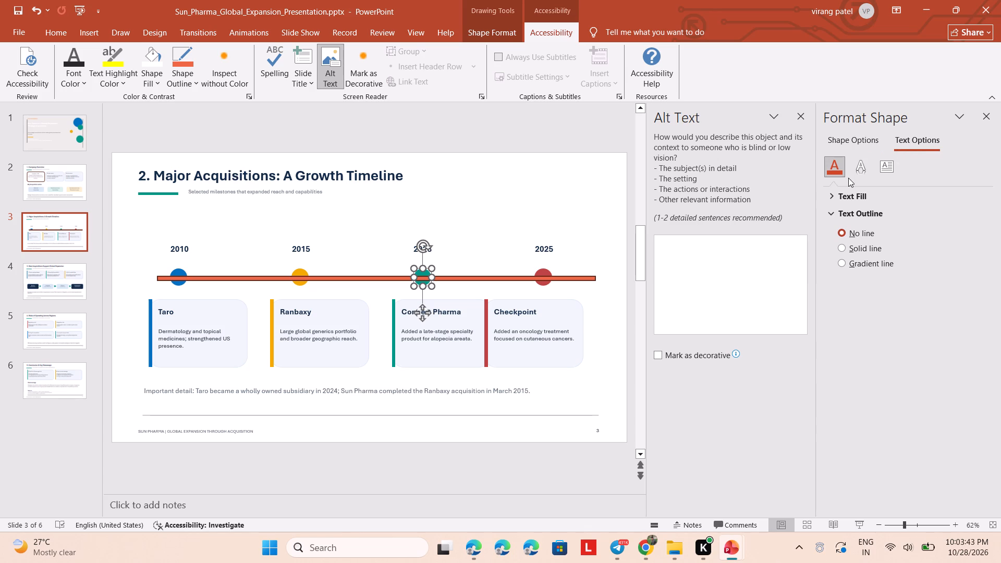
left_click(834, 198)
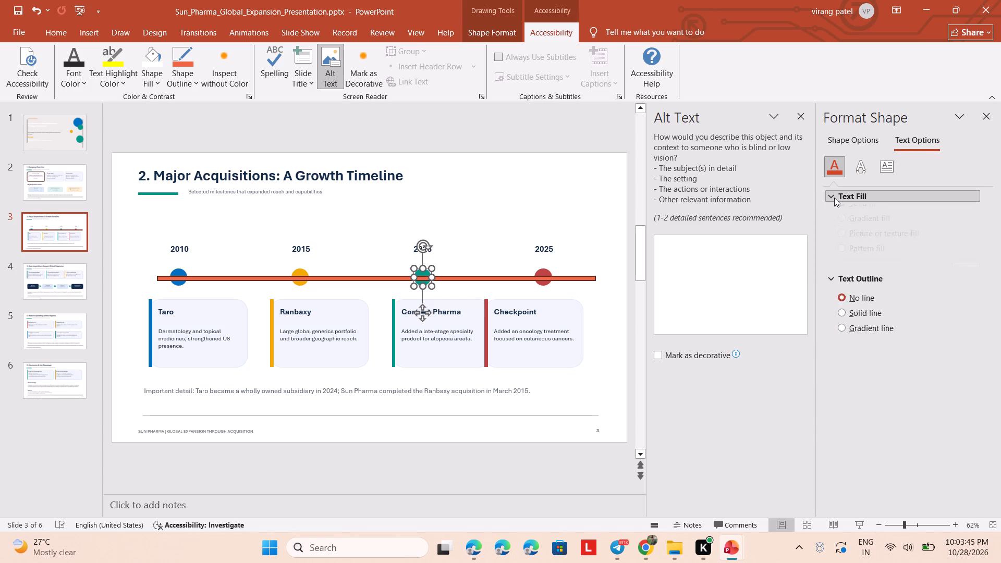
left_click(885, 167)
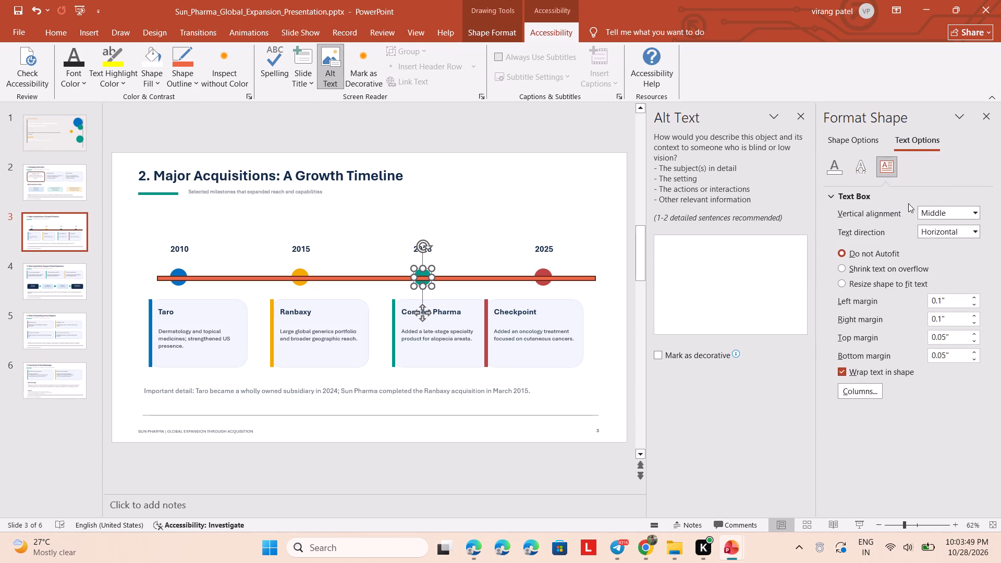
left_click(856, 165)
left_click(837, 164)
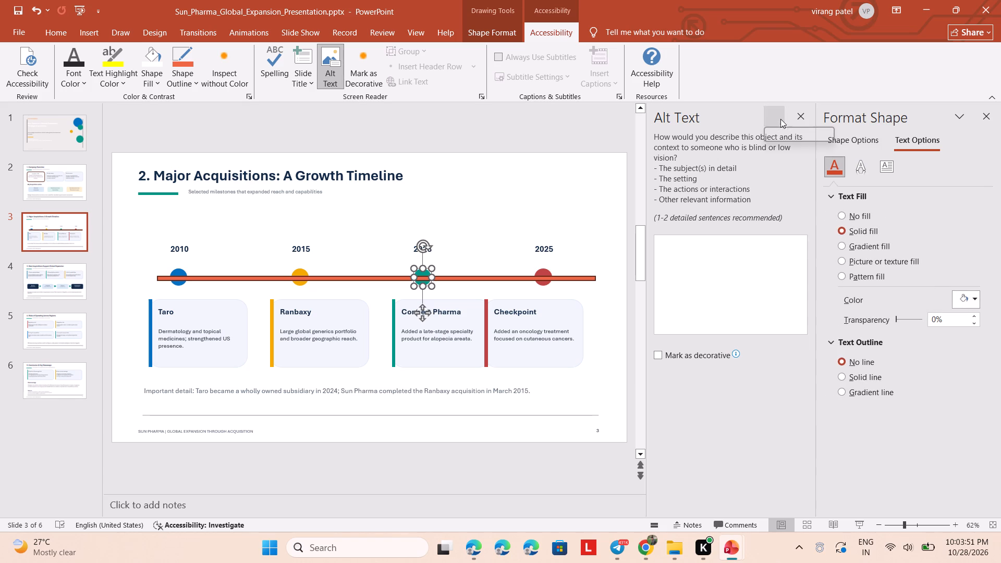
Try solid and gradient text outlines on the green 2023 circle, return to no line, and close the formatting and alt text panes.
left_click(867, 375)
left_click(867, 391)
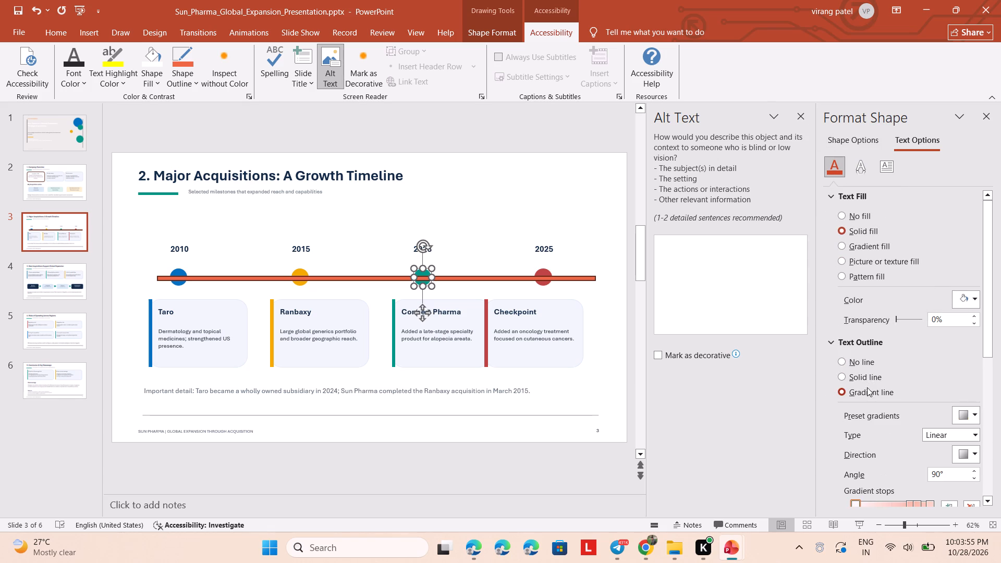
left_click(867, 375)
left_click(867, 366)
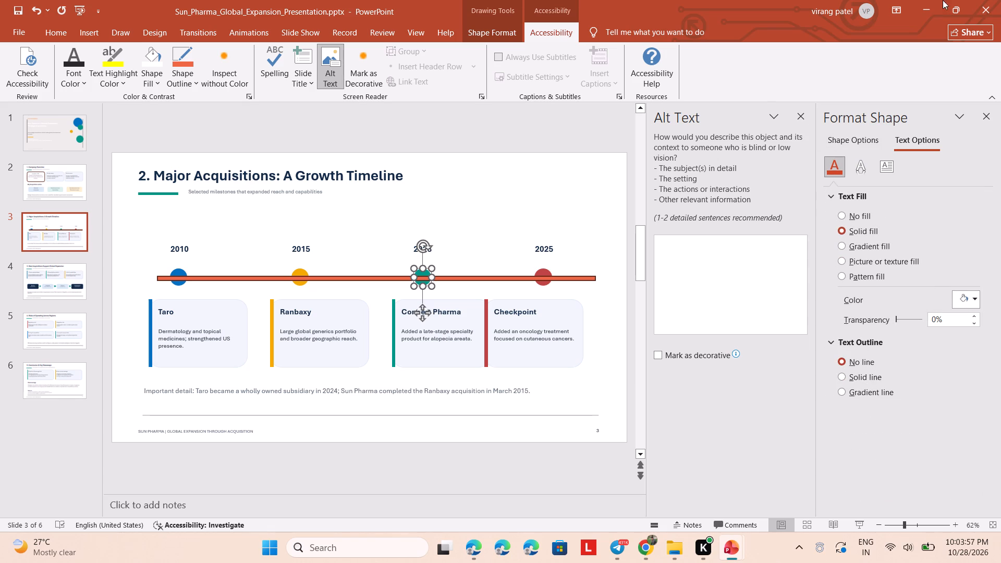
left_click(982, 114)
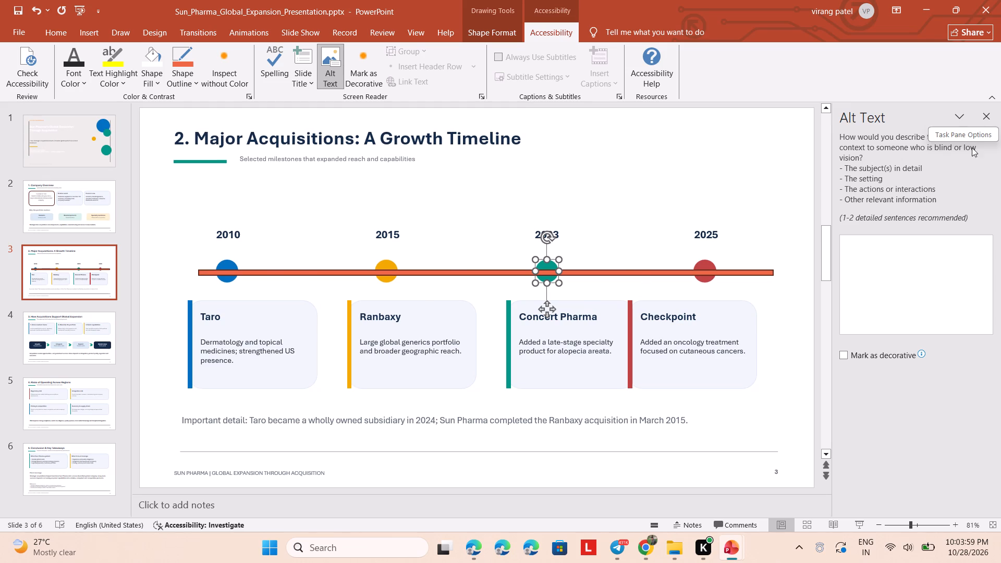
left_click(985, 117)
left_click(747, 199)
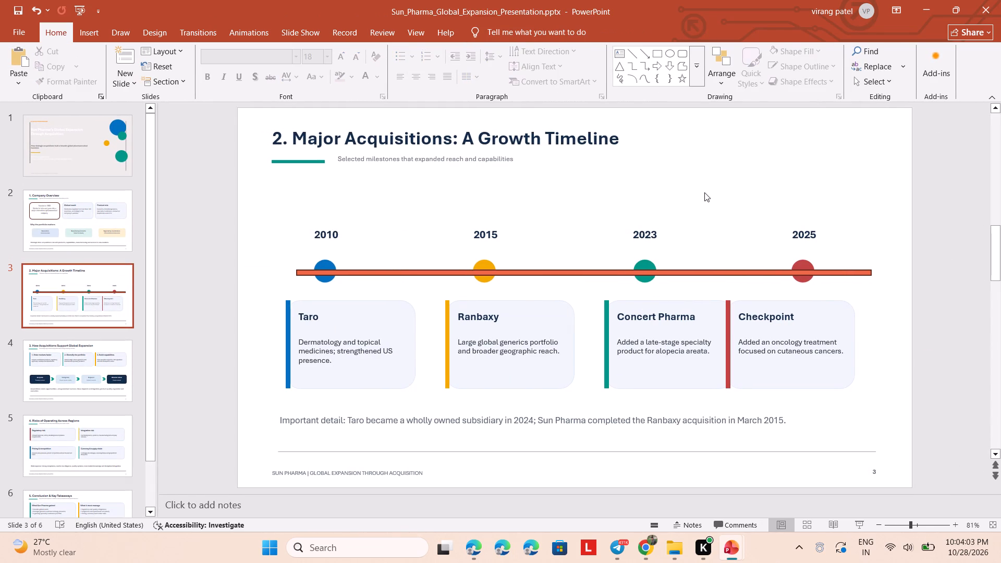
Duplicate the green 2023 circle and place the copy exactly over the original, in front of the orange bar.
left_click(639, 265)
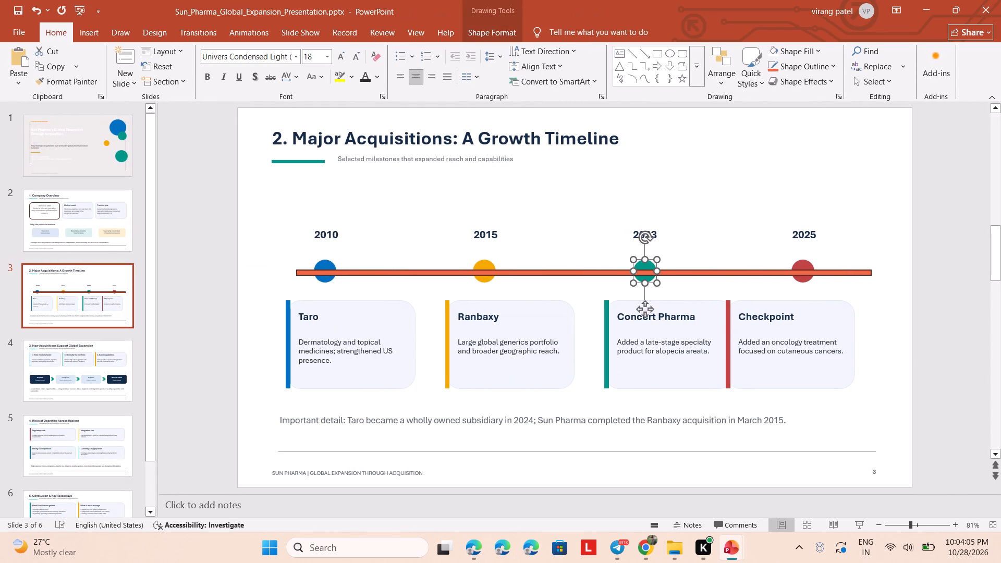
right_click(643, 265)
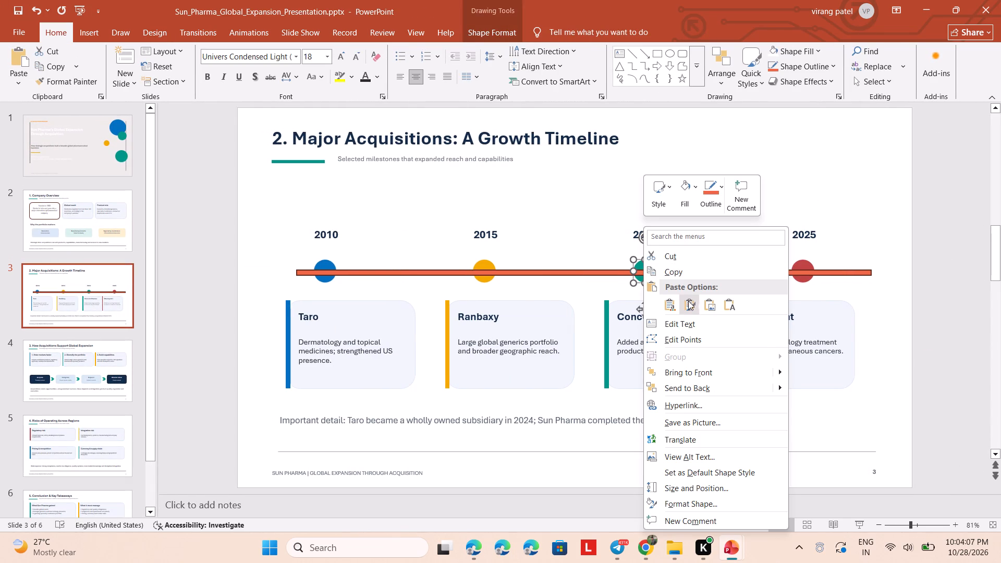
left_click(690, 273)
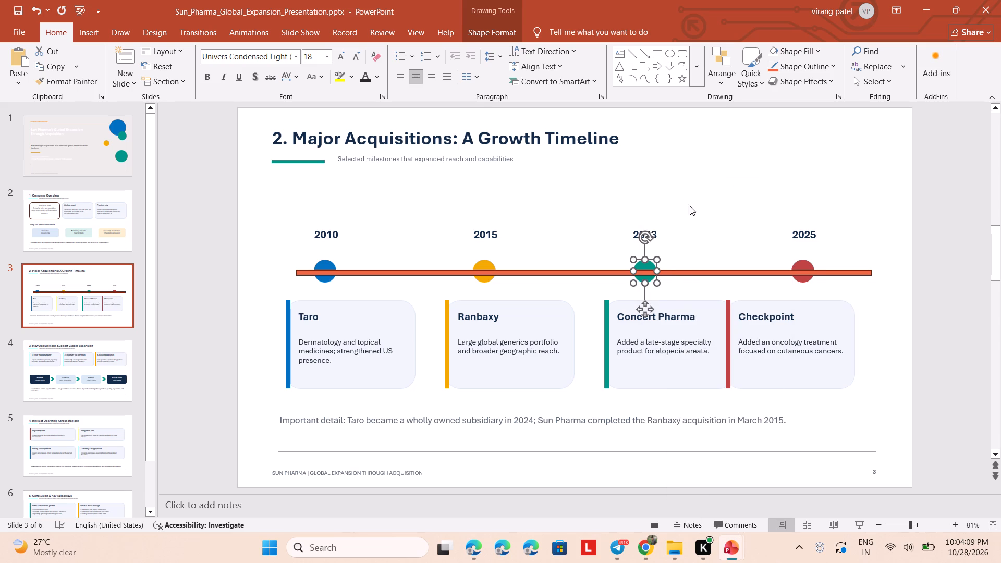
left_click(691, 188)
right_click(697, 167)
left_click(667, 195)
right_click(667, 195)
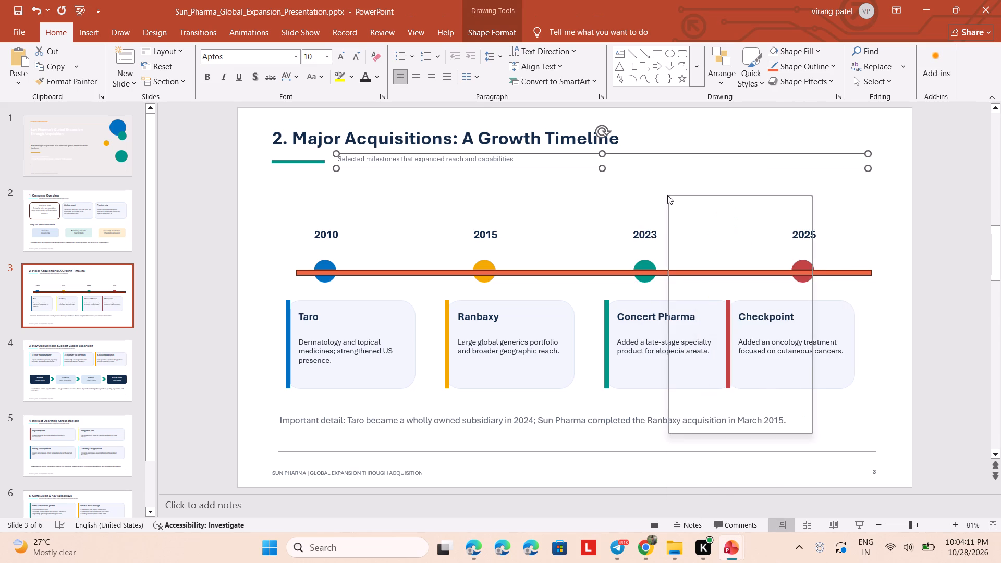
left_click(695, 240)
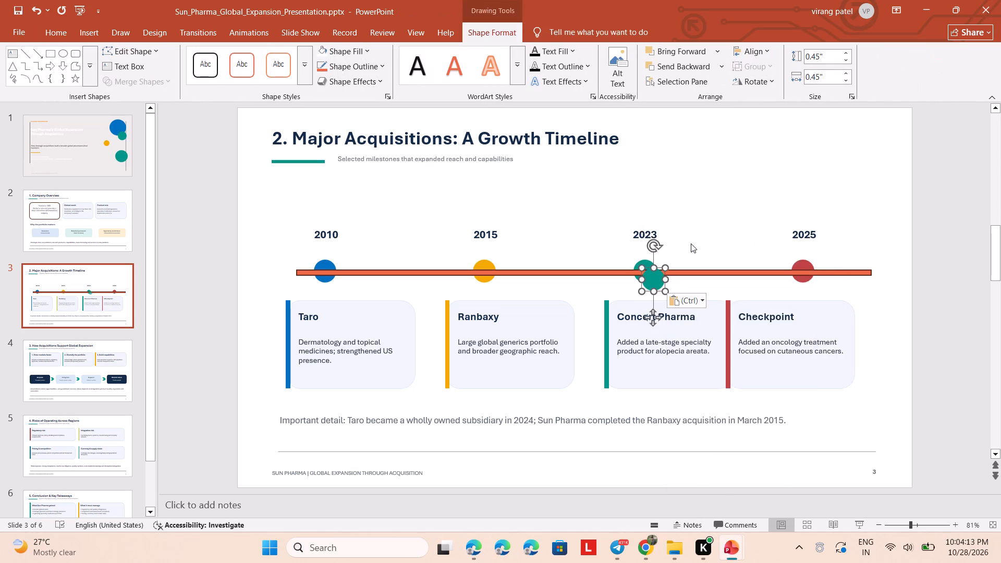
left_click_drag(655, 278, 647, 271)
left_click(709, 217)
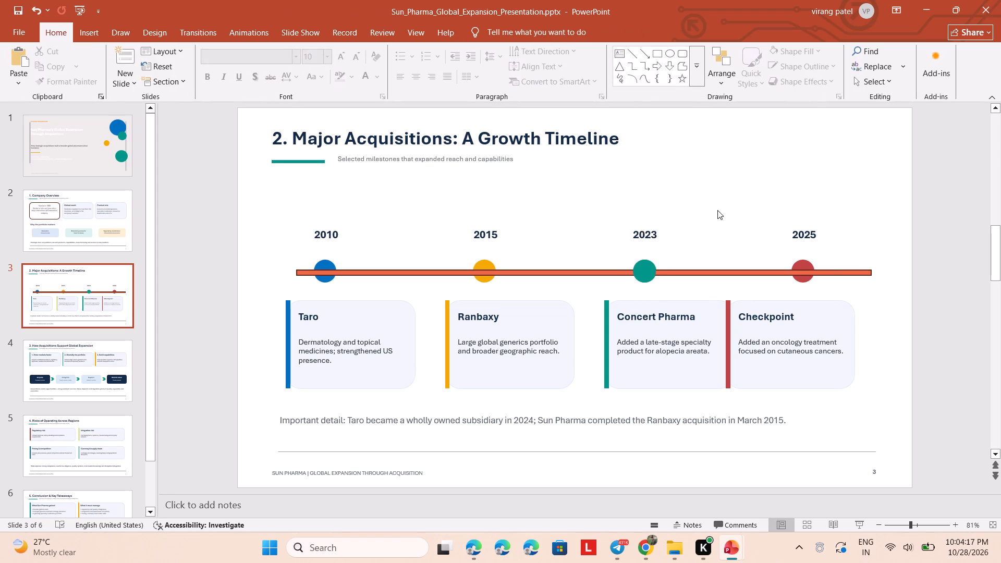
left_click(606, 321)
left_click(759, 198)
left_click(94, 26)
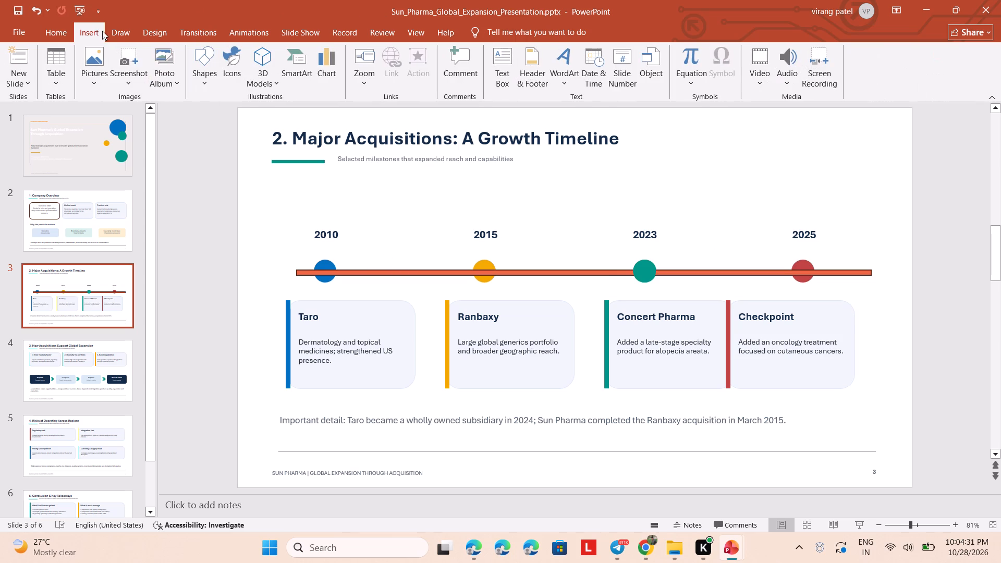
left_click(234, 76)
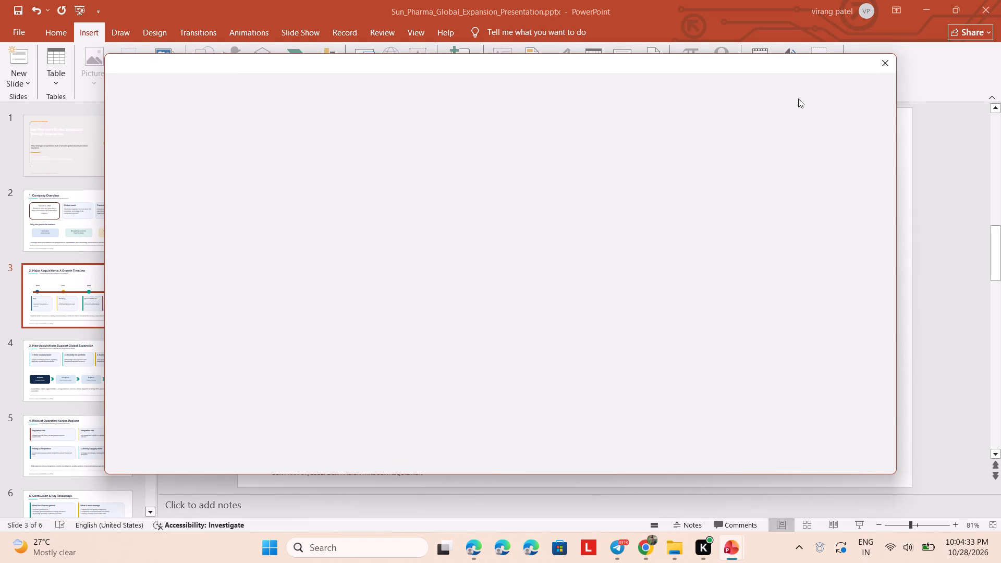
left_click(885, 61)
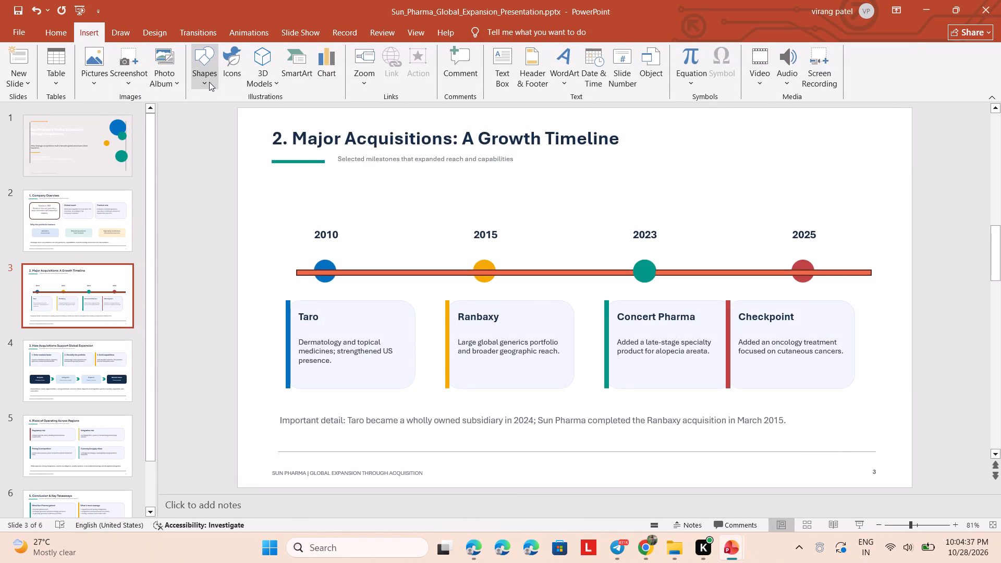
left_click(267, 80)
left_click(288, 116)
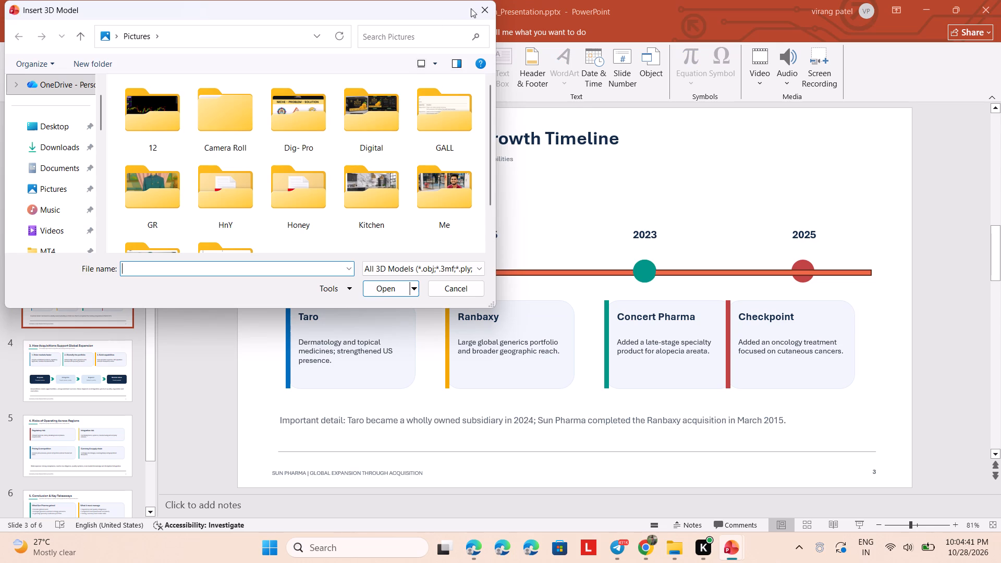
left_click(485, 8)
Insert the red half-sphere from the 3D Shapes category of the online 3D models onto the timeline slide.
left_click(266, 83)
left_click(287, 135)
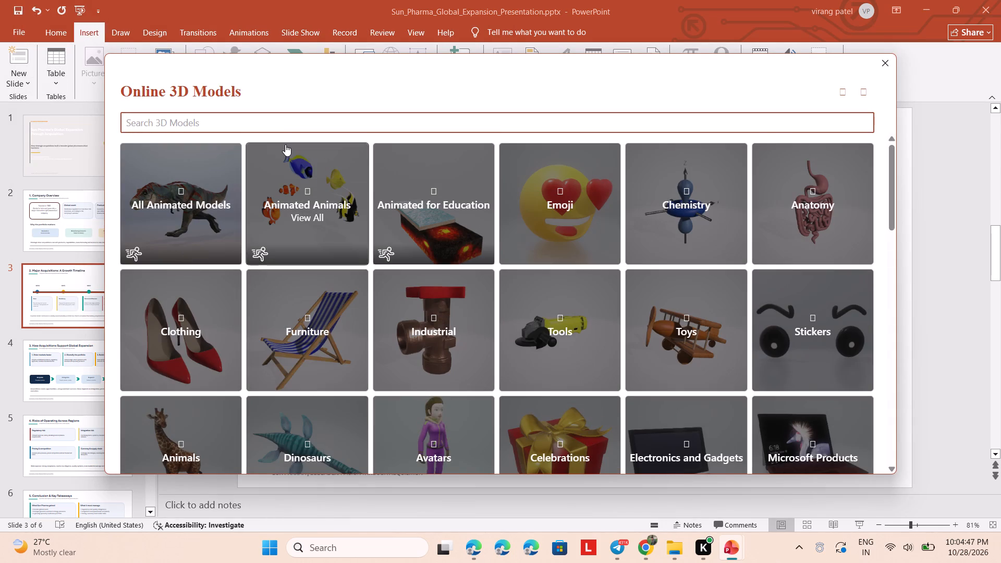
scroll(288, 158, "down", 7)
scroll(288, 159, "up", 2)
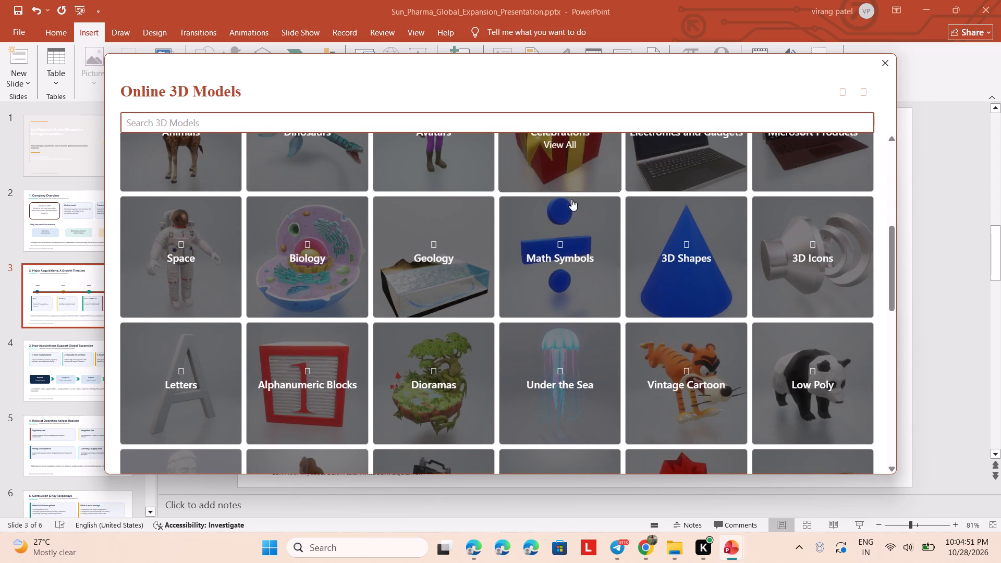
left_click(658, 231)
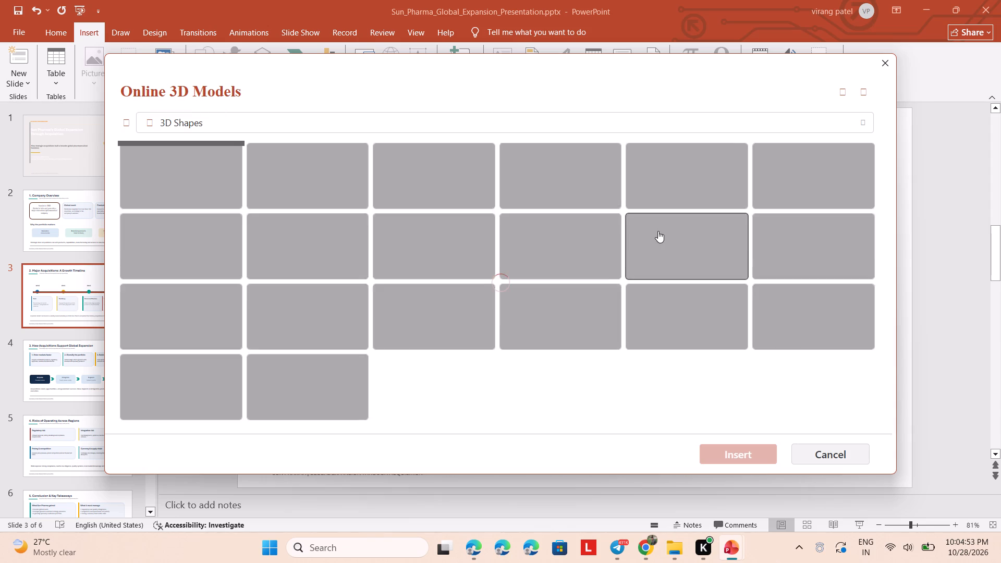
scroll(643, 231, "down", 5)
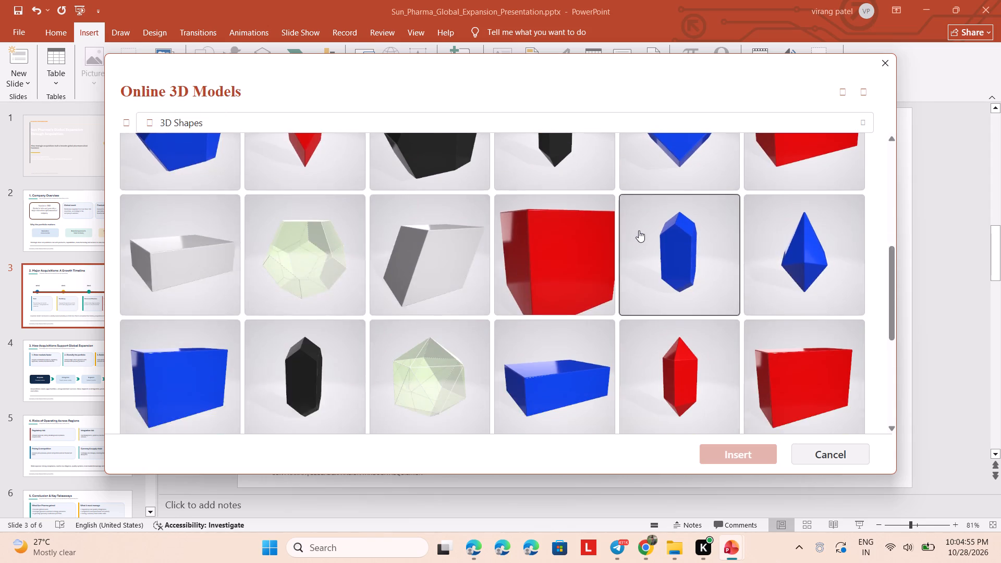
scroll(639, 230, "down", 11)
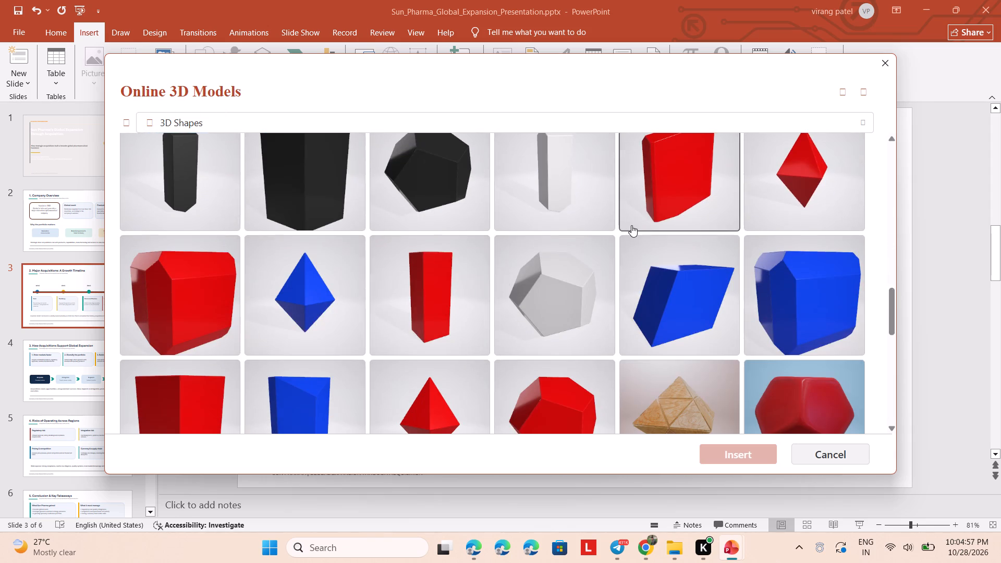
scroll(631, 225, "down", 9)
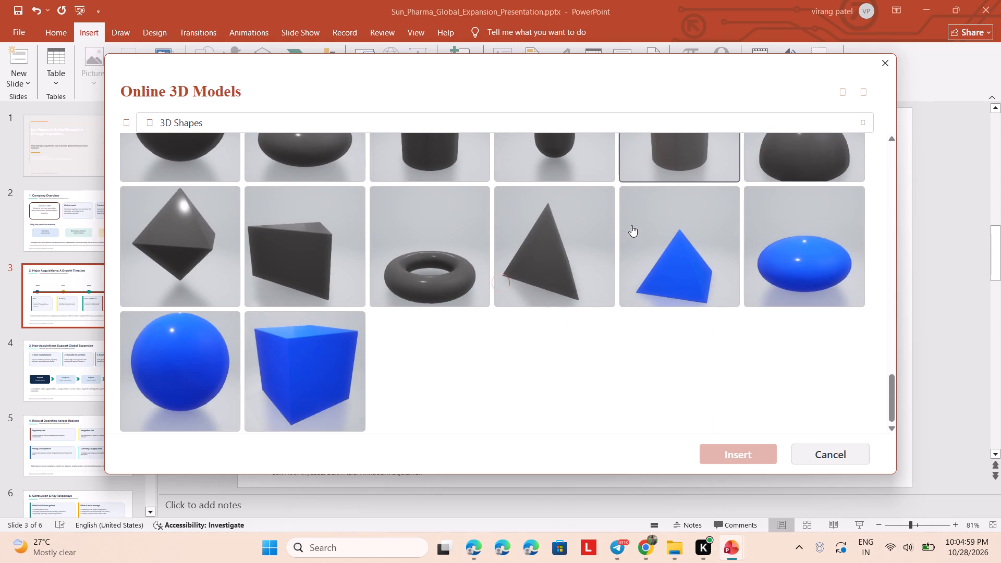
scroll(631, 225, "up", 3)
scroll(631, 225, "down", 3)
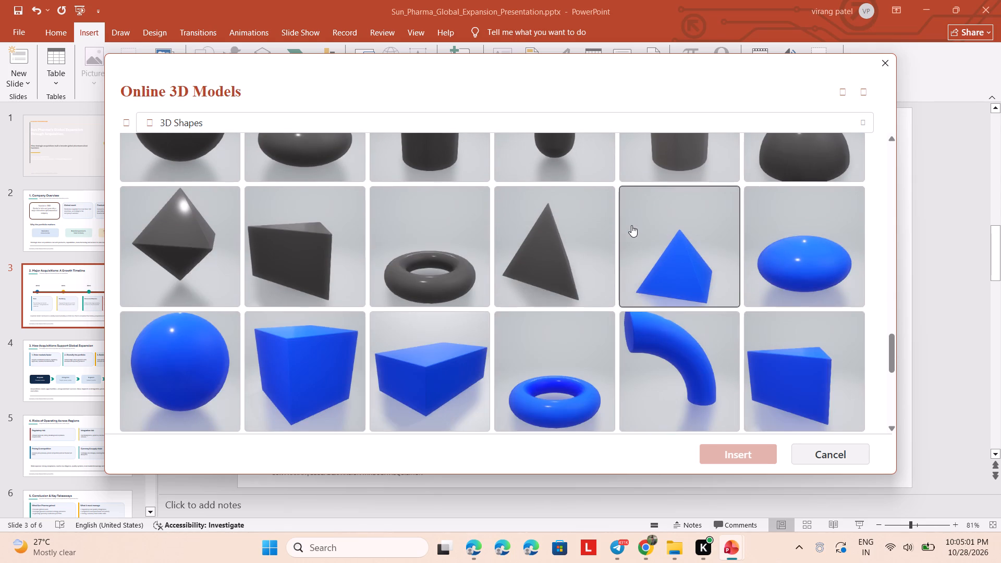
scroll(631, 225, "down", 8)
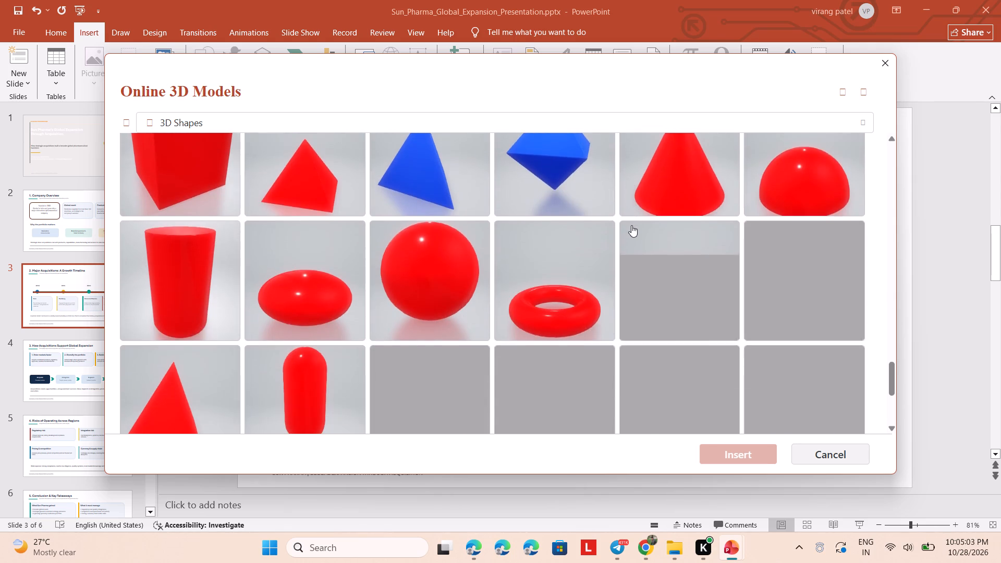
scroll(631, 225, "down", 1)
scroll(631, 225, "up", 3)
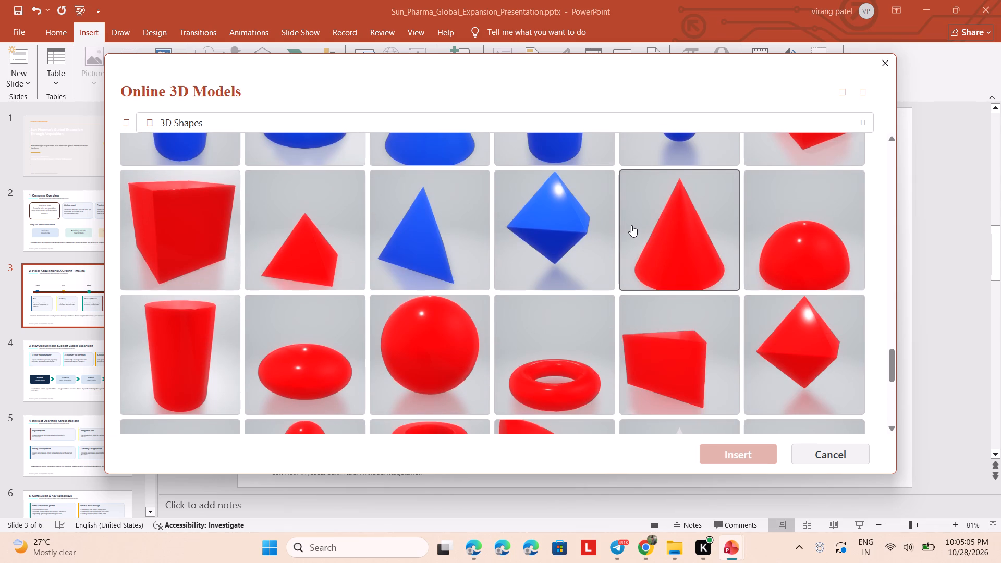
left_click(805, 234)
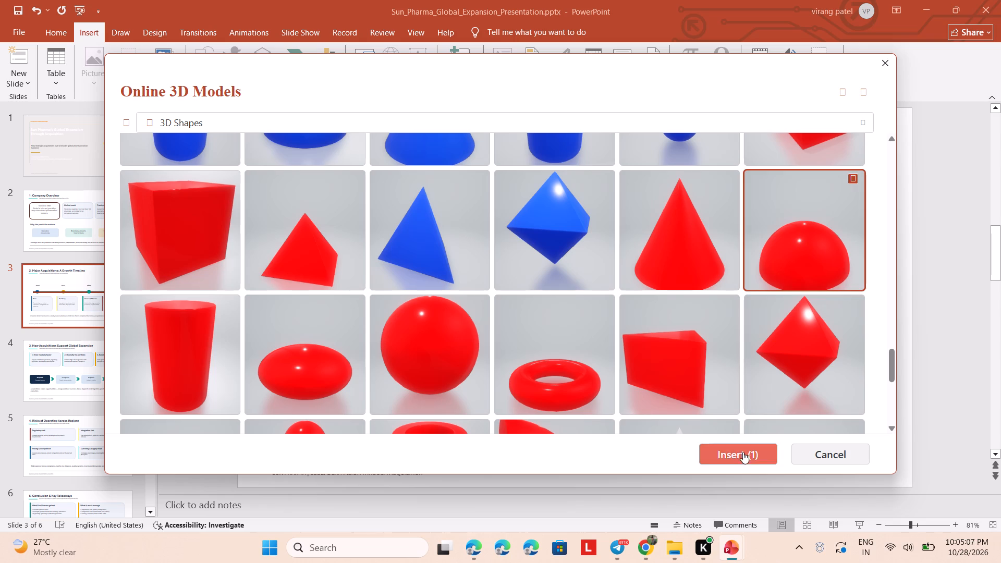
double_click(740, 455)
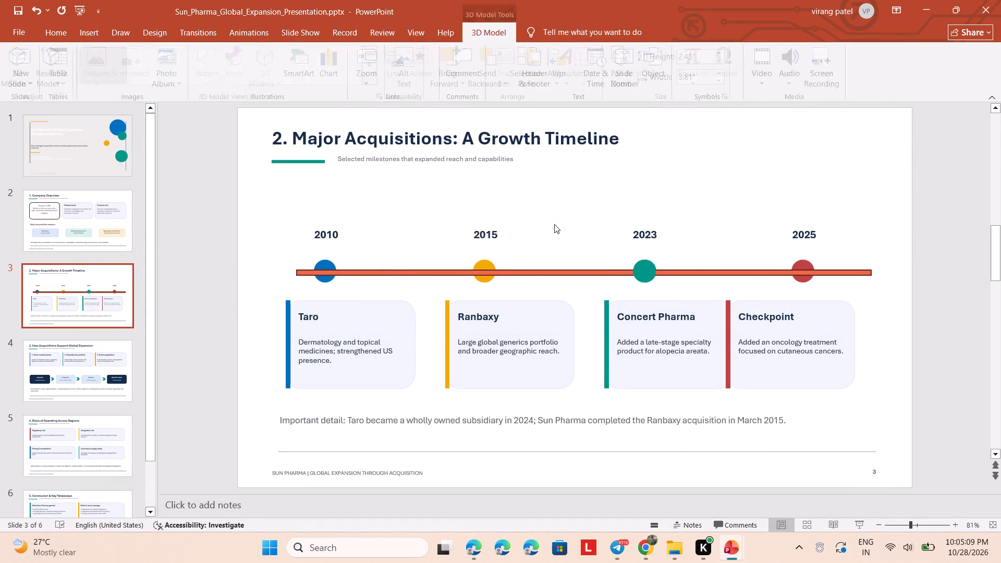
left_click(566, 293)
left_click(634, 260)
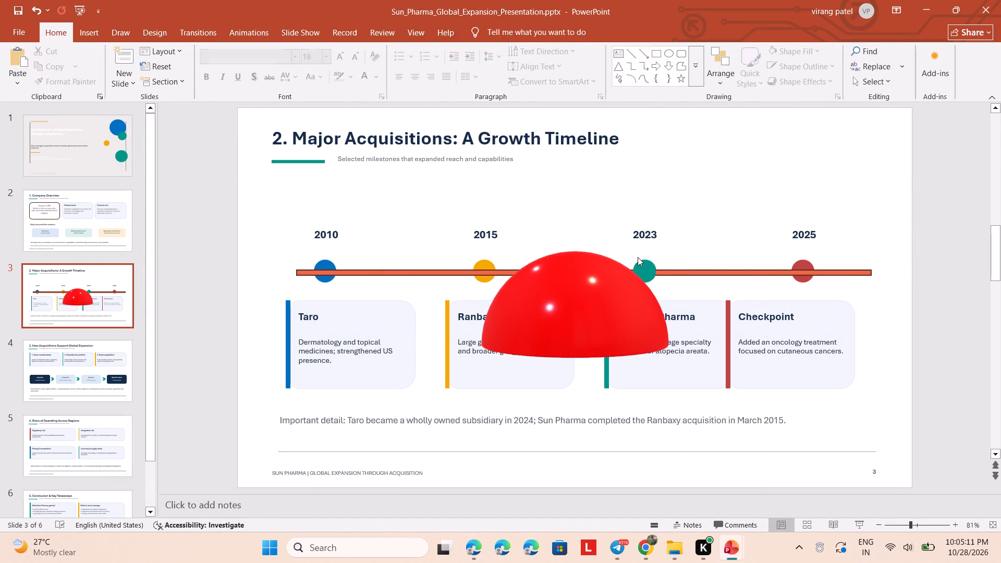
Shrink the red half-sphere to about a quarter of its width and adjust its 3D rotation to show the dome nearly side-on.
left_click(594, 272)
left_click_drag(674, 237, 597, 303)
left_click(597, 303)
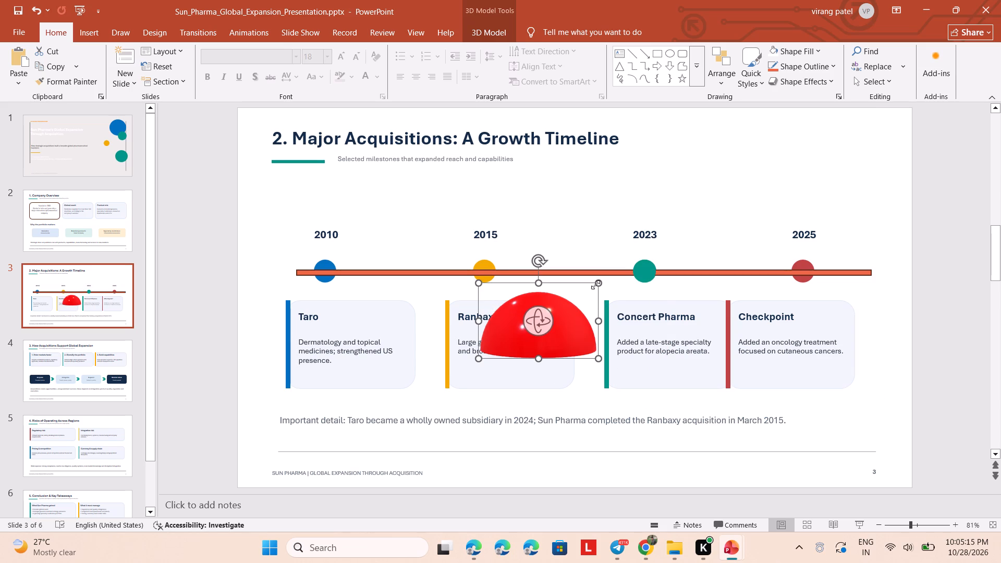
left_click_drag(599, 282, 526, 335)
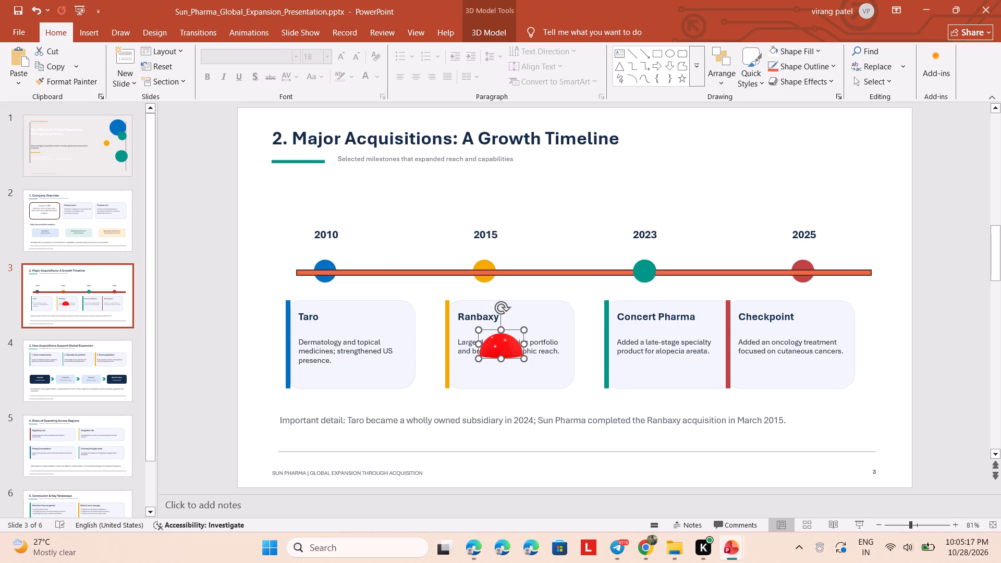
left_click_drag(507, 341, 445, 314)
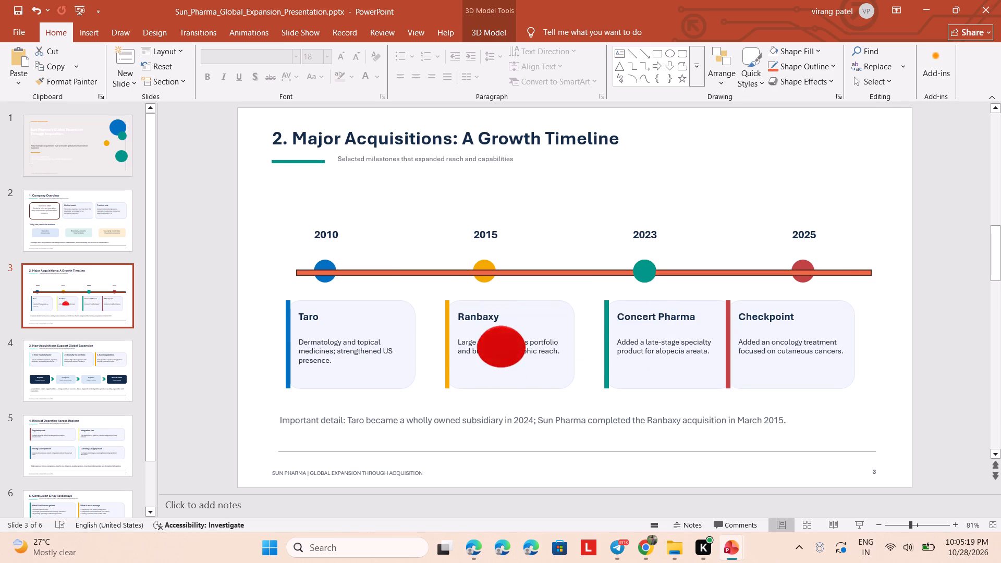
left_click_drag(445, 314, 542, 337)
left_click(507, 342)
left_click(551, 226)
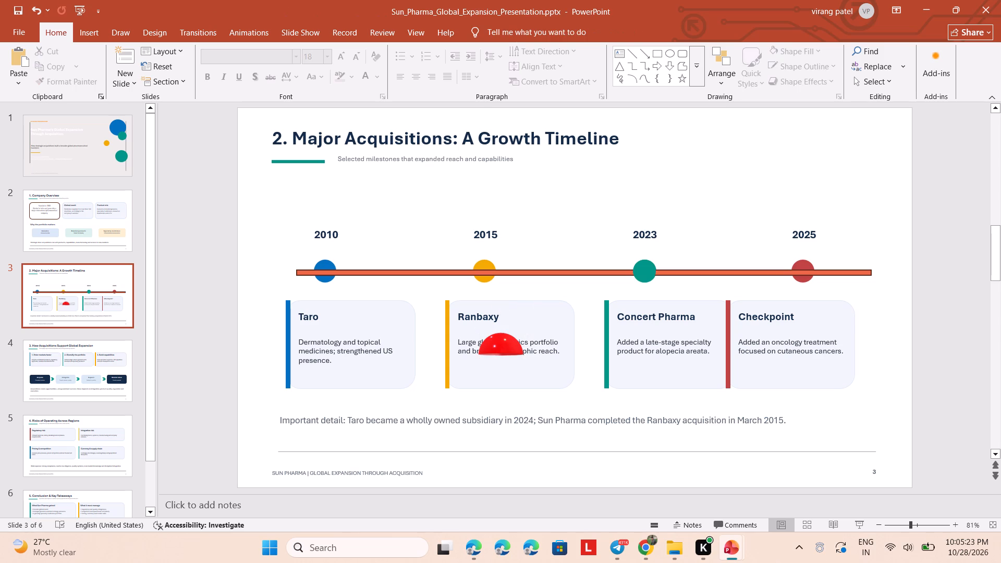
Place the small red half-sphere over the blue 2010 circle on the timeline.
left_click_drag(508, 339, 333, 266)
left_click(409, 236)
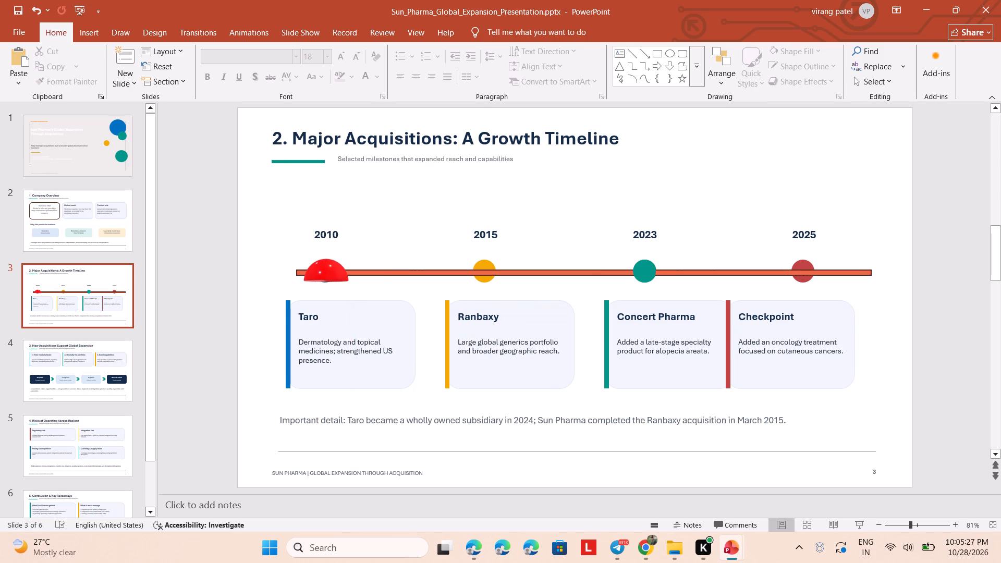
Move the orange bar up to the tops of the timeline circles and the green line down to their bases.
left_click(376, 271)
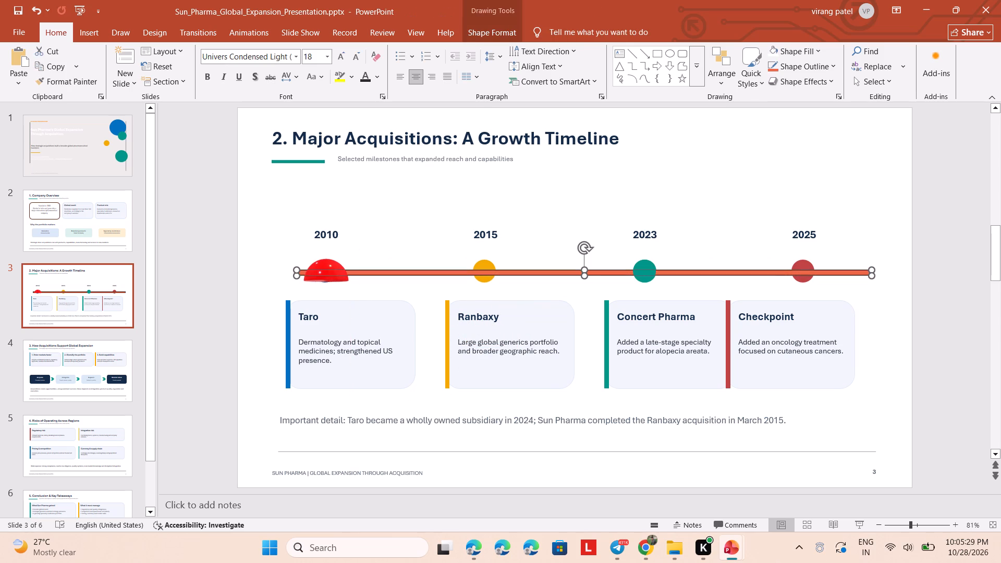
left_click_drag(381, 273, 341, 255)
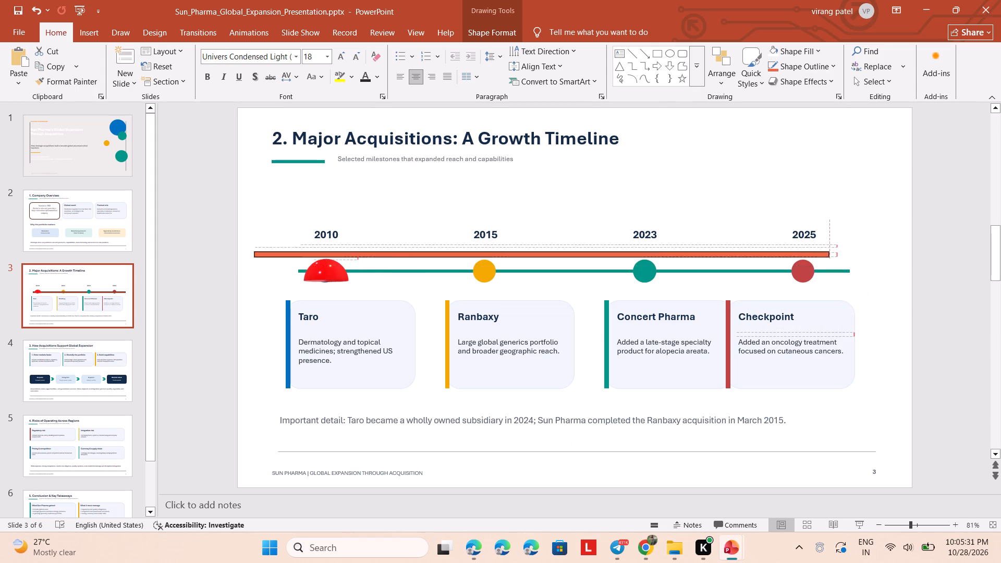
left_click_drag(341, 255, 350, 263)
left_click_drag(351, 273, 358, 284)
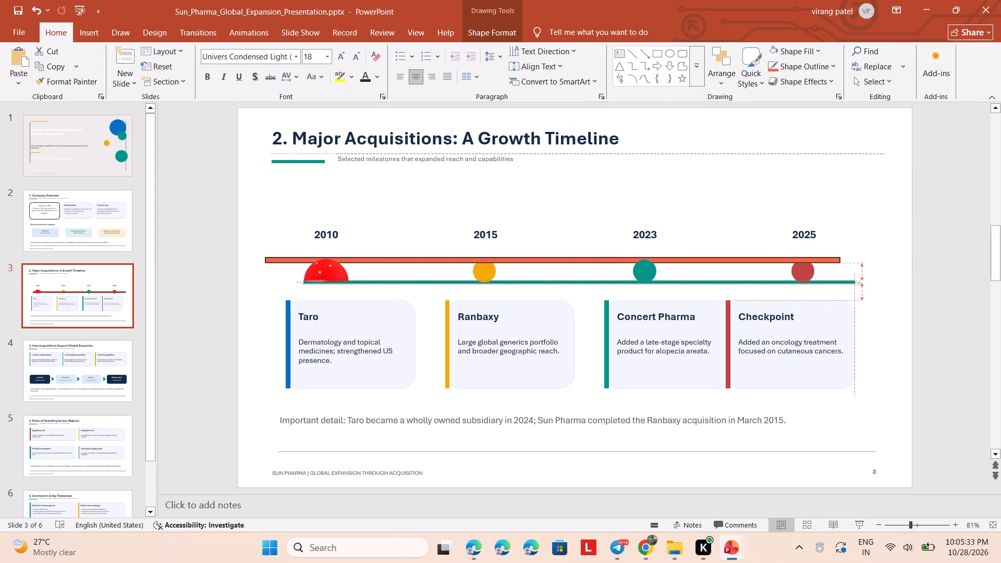
left_click_drag(358, 284, 358, 283)
left_click(374, 278)
left_click(411, 219)
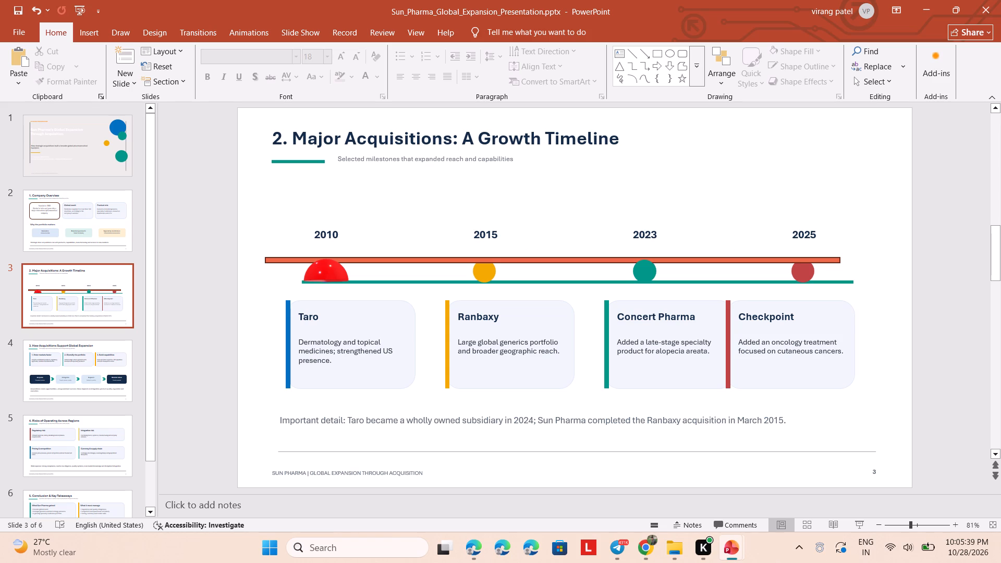
Go to slide 4, How Acquisitions Support Global Expansion.
scroll(383, 230, "down", 2)
scroll(383, 232, "up", 1)
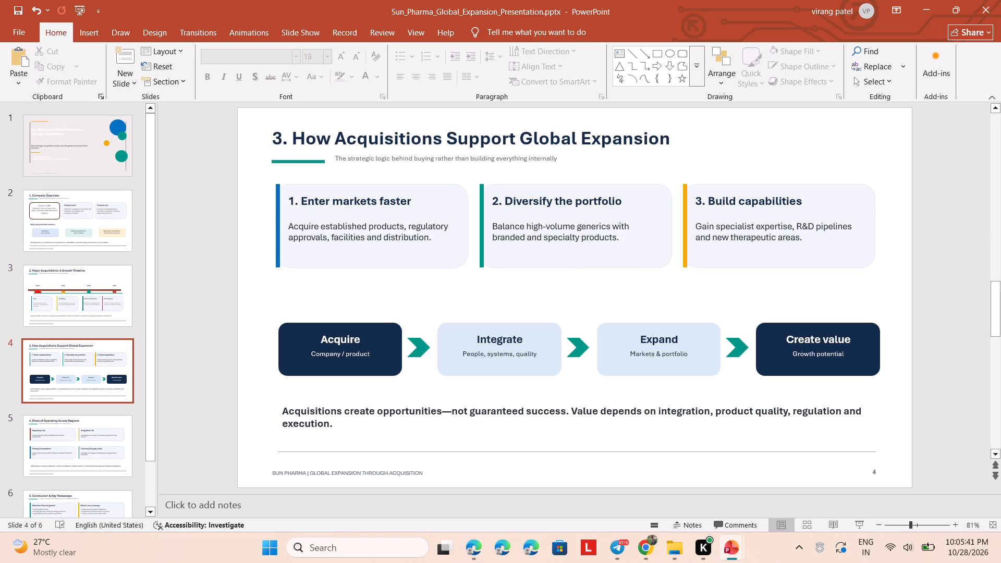
scroll(383, 234, "down", 1)
scroll(383, 234, "up", 1)
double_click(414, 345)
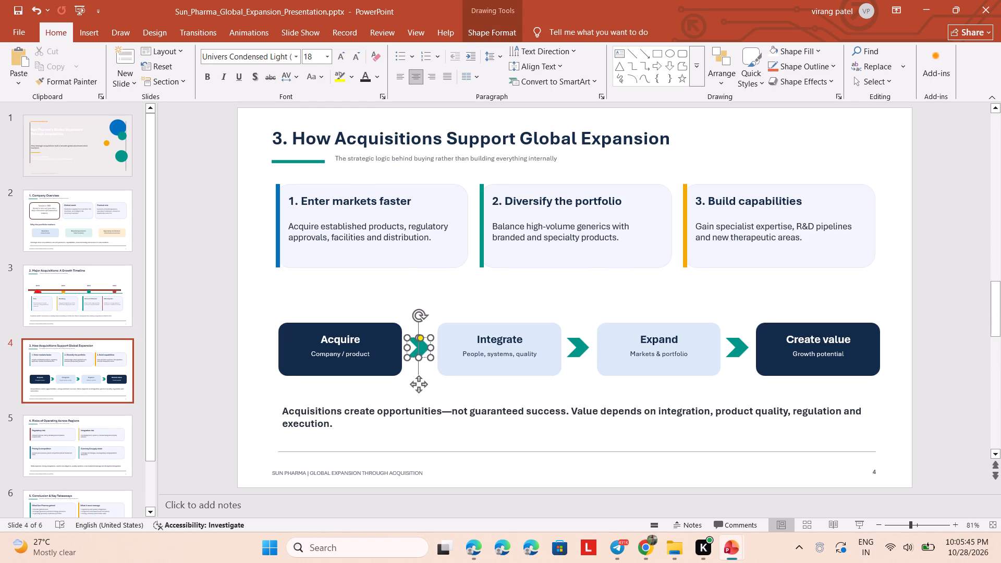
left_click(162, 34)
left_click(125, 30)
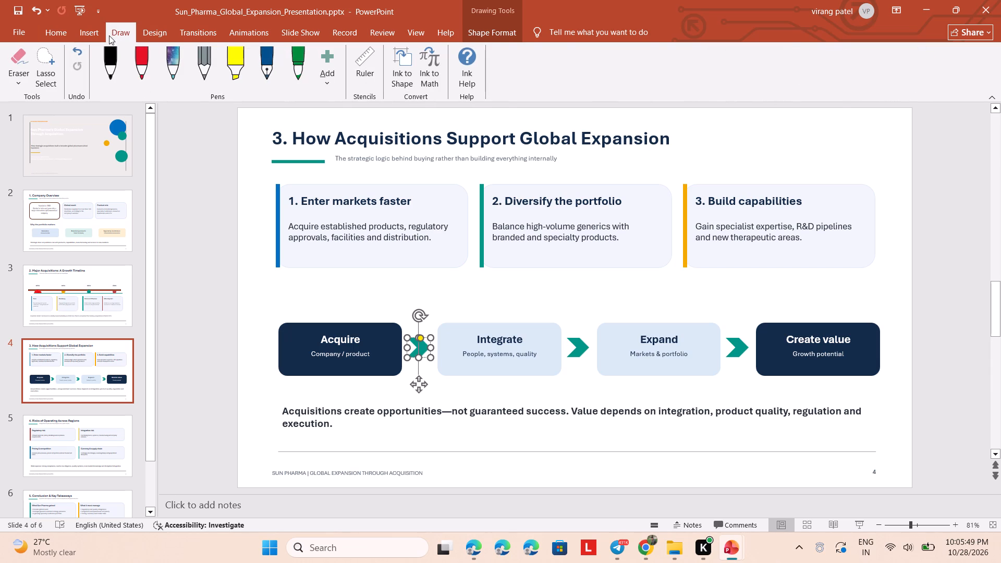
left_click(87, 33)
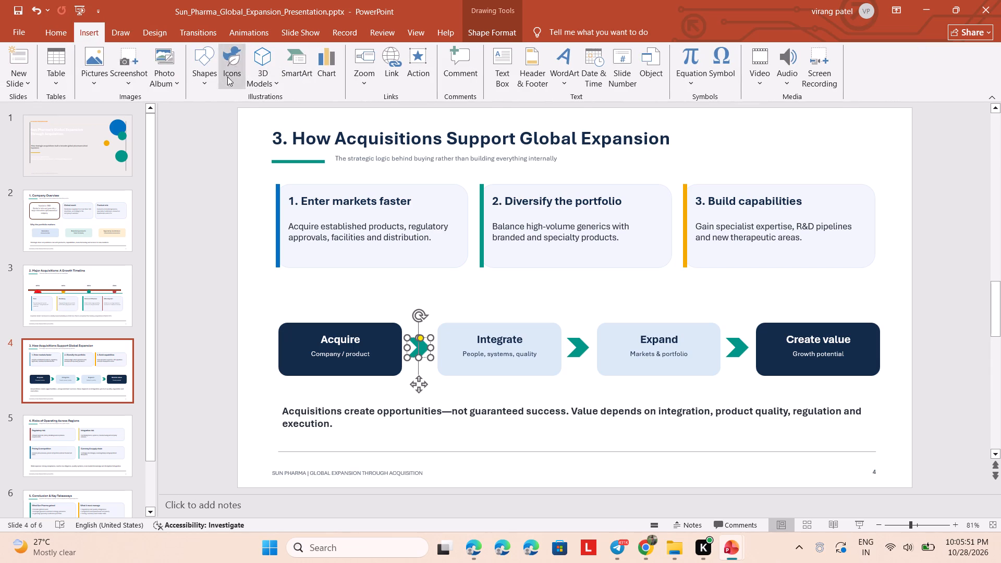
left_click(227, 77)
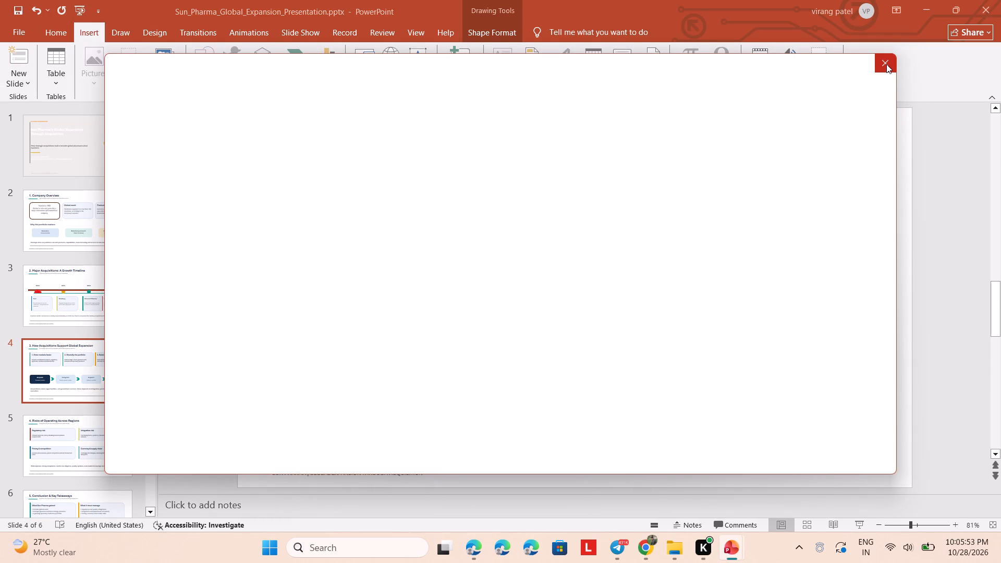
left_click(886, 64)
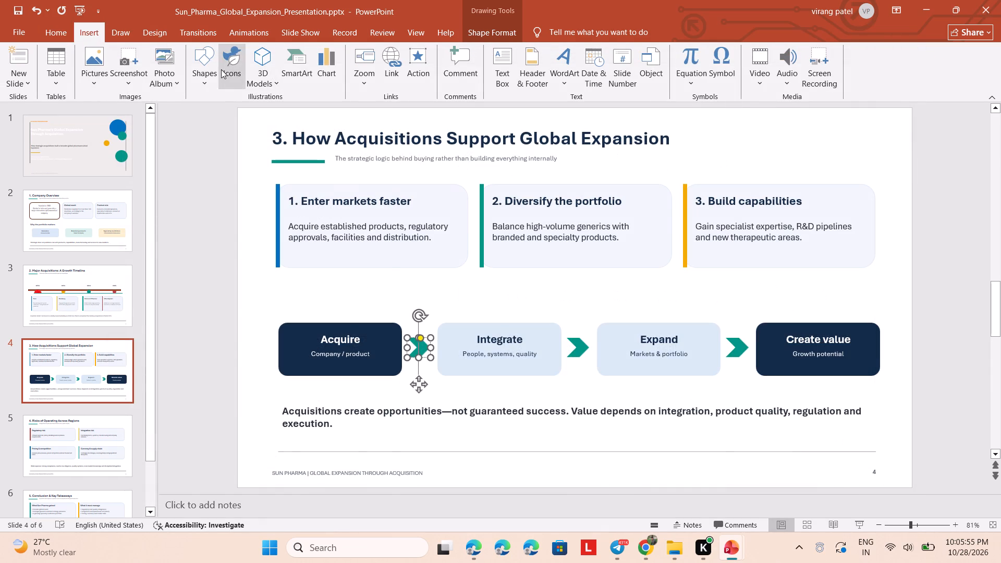
Draw a right block arrow about 0.78" wide and 0.42" high above the chevron between Acquire and Integrate.
left_click(214, 72)
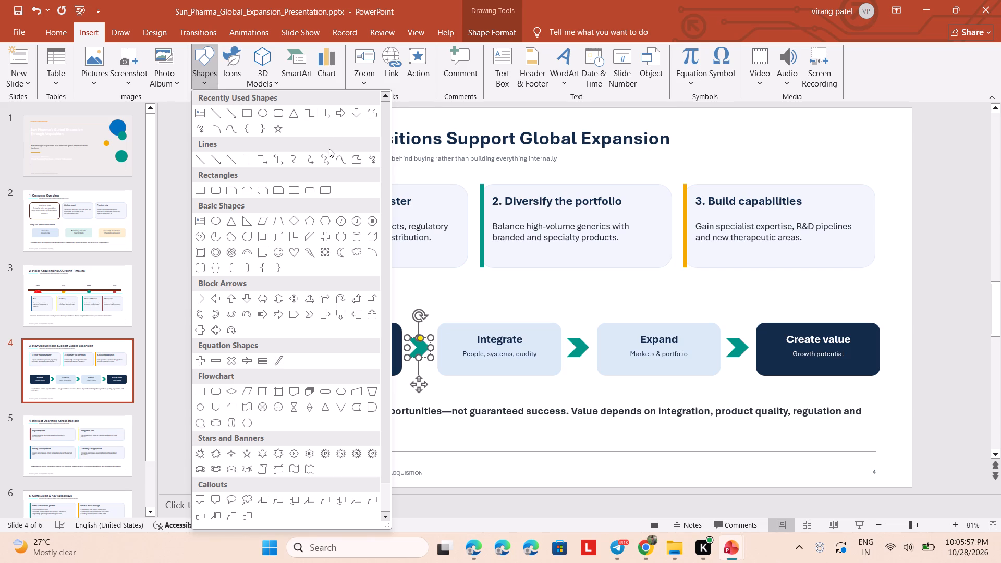
left_click(341, 114)
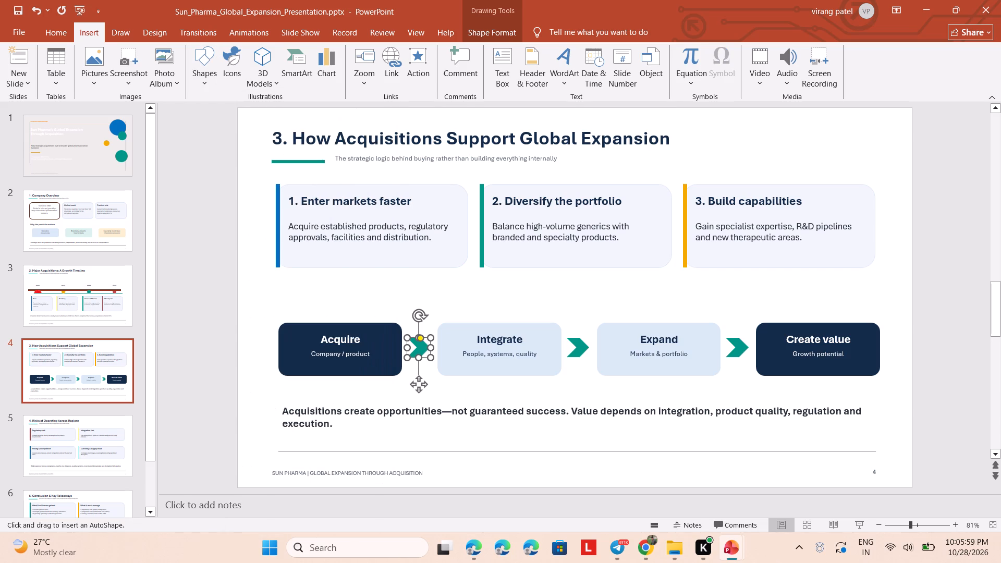
left_click_drag(404, 302, 434, 315)
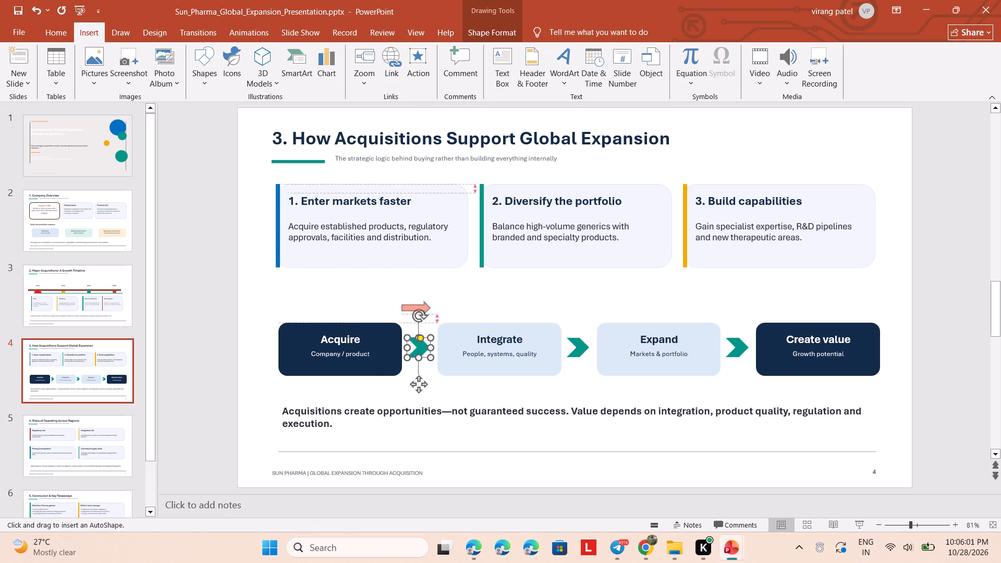
left_click_drag(434, 315, 441, 324)
left_click(441, 324)
left_click(461, 294)
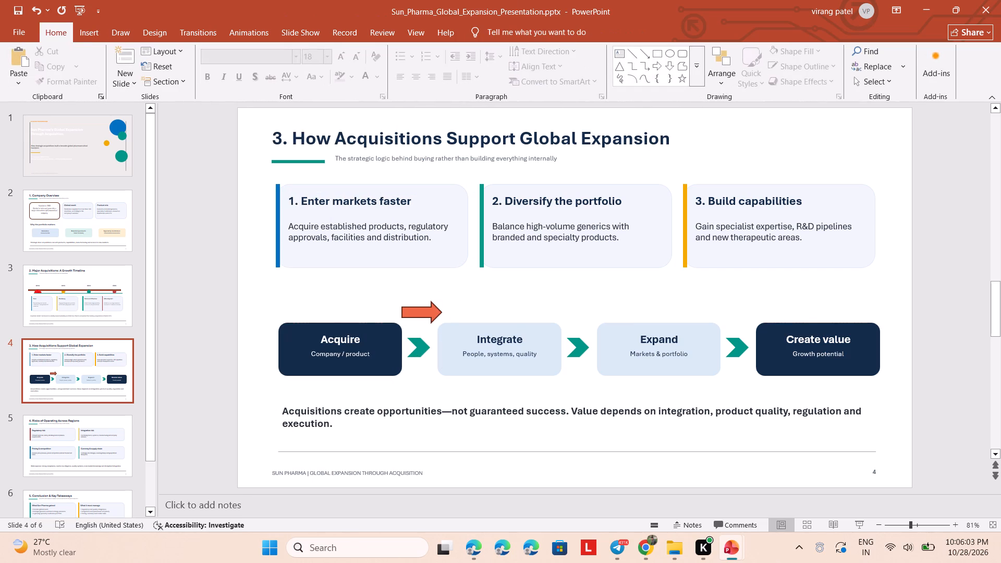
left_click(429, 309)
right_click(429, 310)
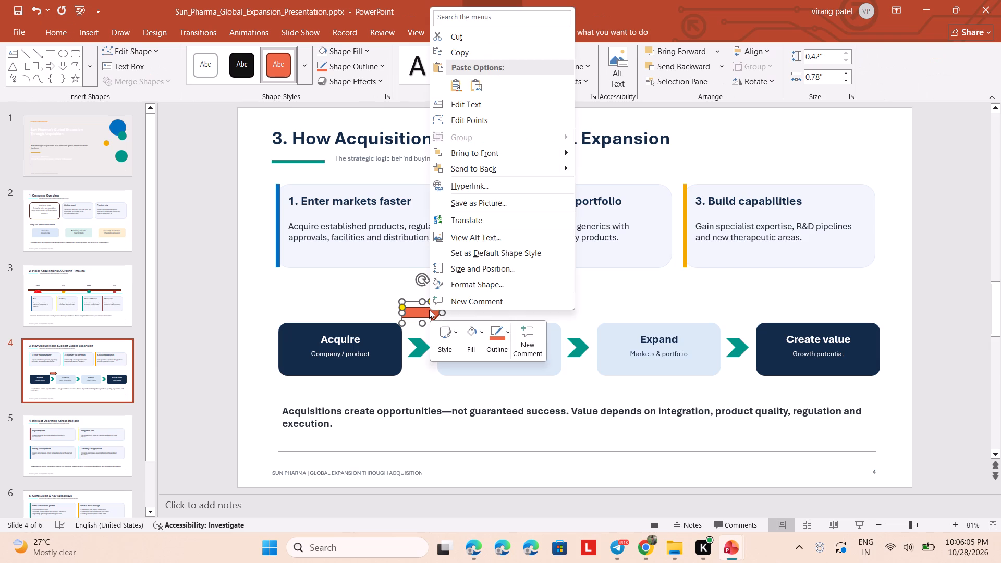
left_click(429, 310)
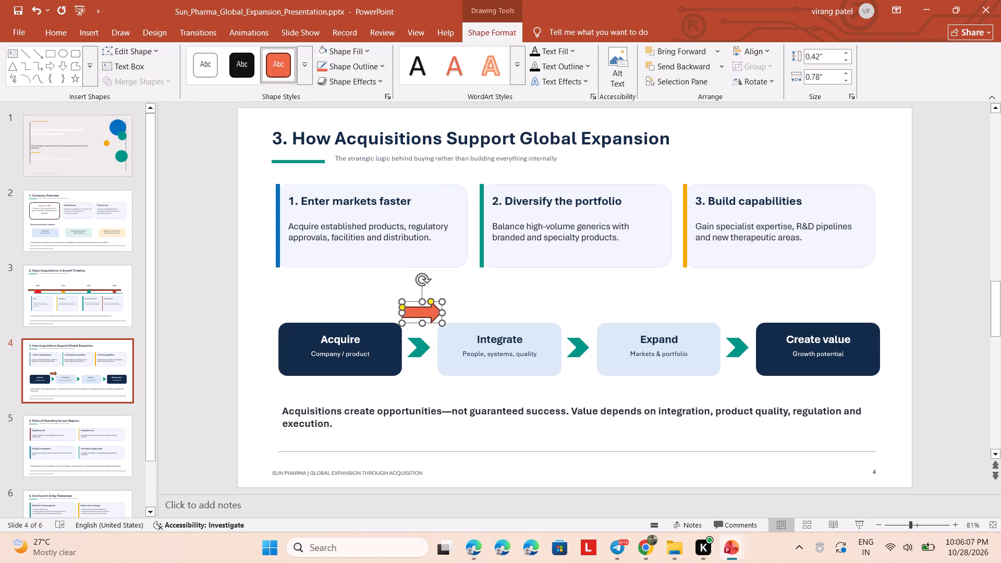
Give the dark blue Acquire box a white outline.
left_click(332, 349)
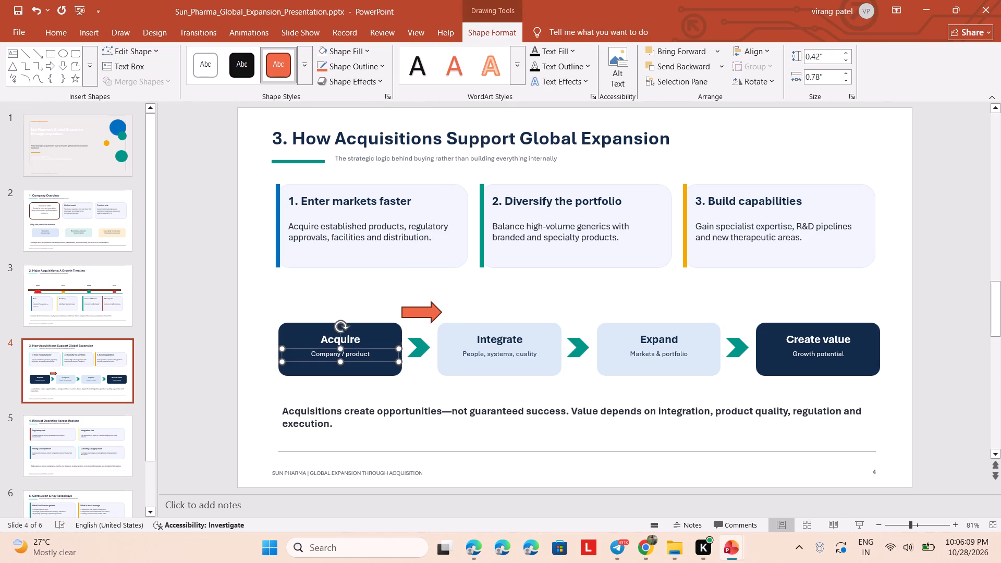
left_click(304, 329)
right_click(306, 329)
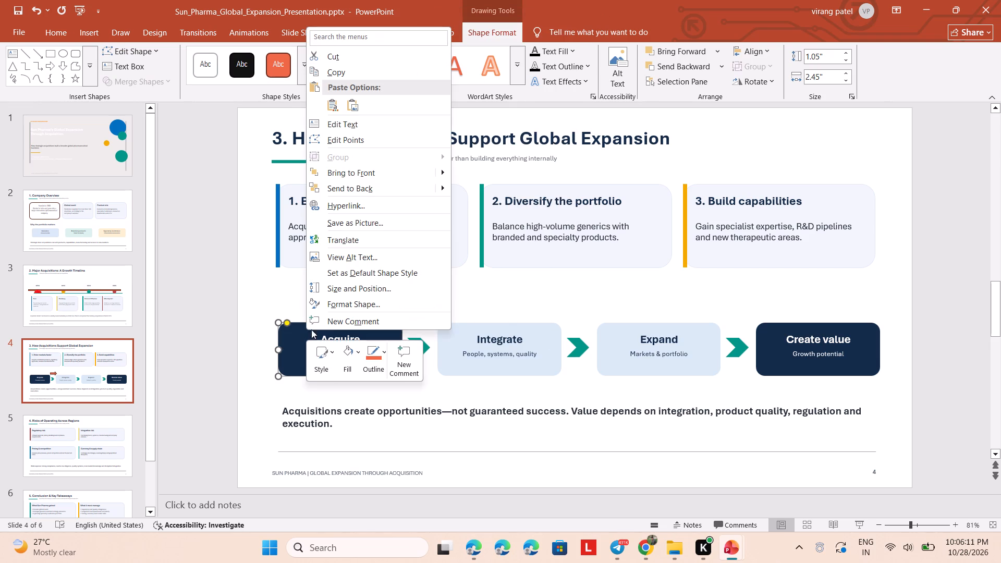
left_click(384, 356)
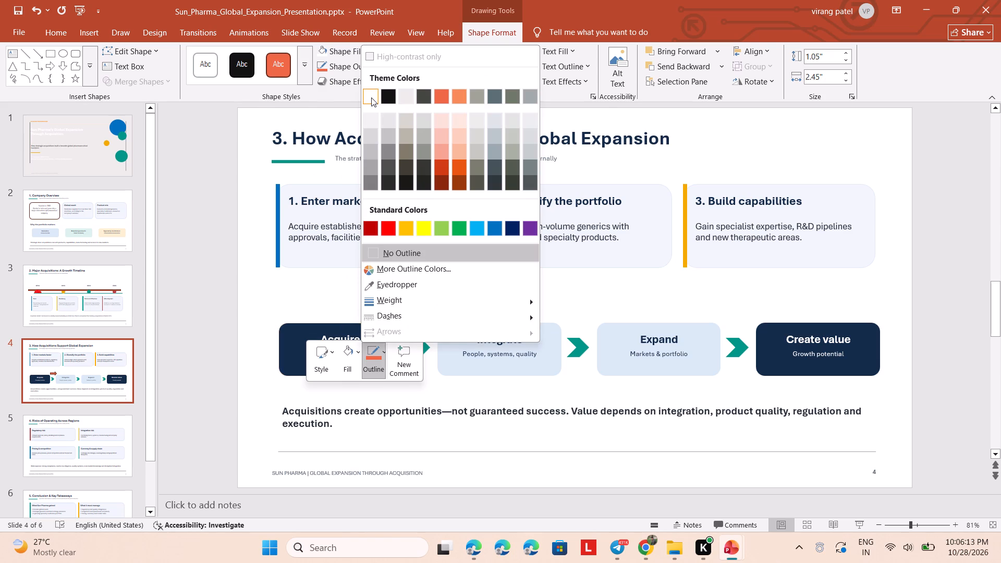
left_click(371, 97)
left_click(380, 338)
left_click(385, 313)
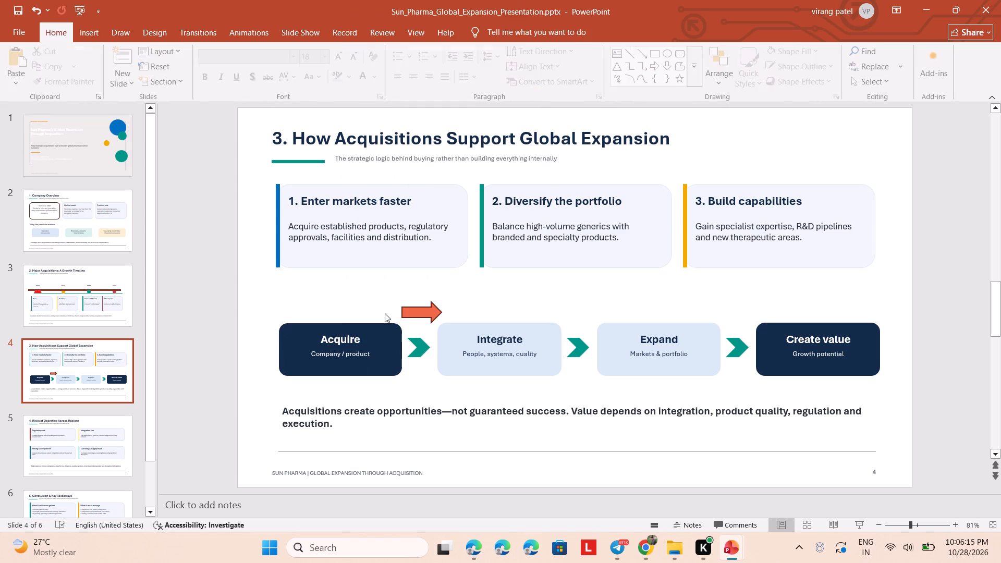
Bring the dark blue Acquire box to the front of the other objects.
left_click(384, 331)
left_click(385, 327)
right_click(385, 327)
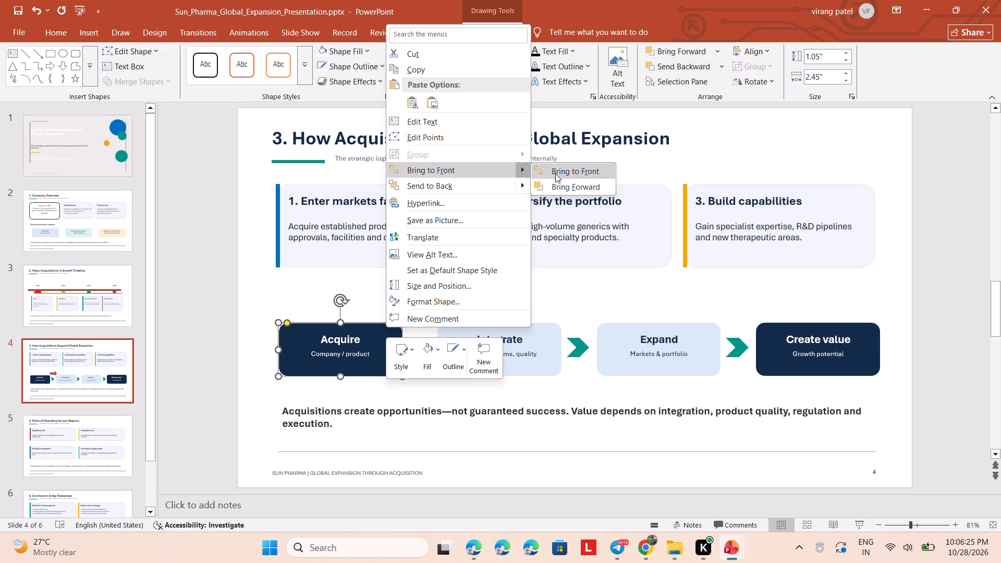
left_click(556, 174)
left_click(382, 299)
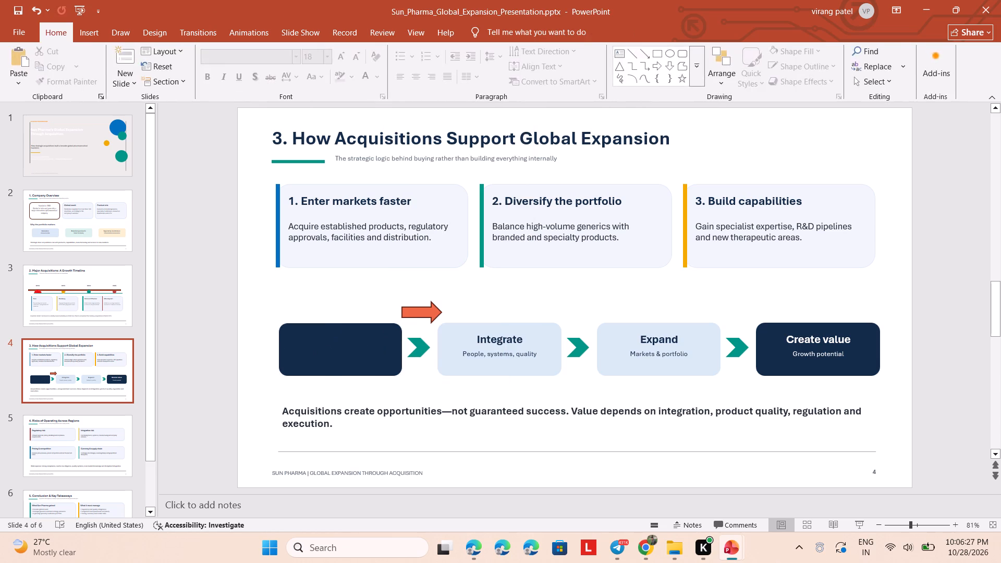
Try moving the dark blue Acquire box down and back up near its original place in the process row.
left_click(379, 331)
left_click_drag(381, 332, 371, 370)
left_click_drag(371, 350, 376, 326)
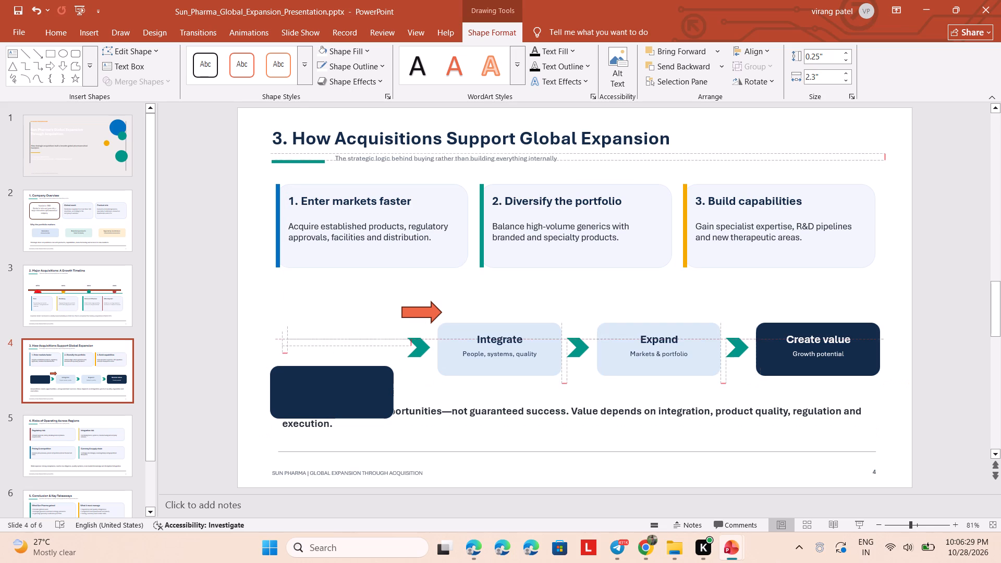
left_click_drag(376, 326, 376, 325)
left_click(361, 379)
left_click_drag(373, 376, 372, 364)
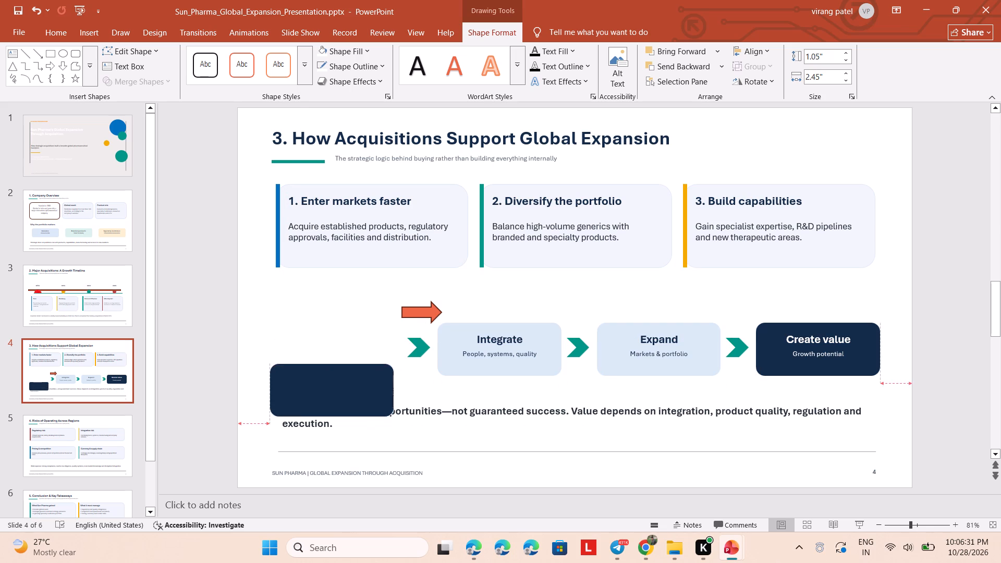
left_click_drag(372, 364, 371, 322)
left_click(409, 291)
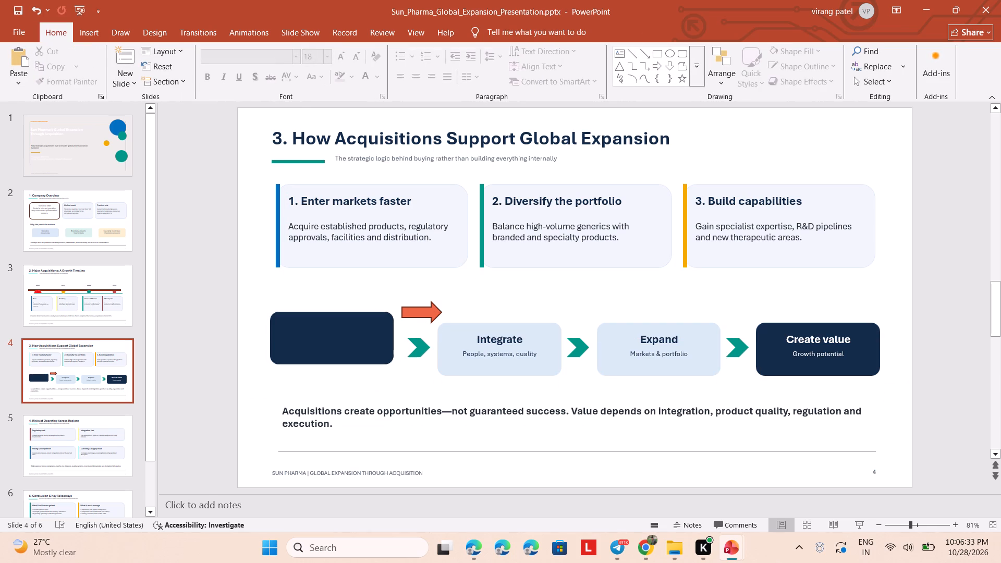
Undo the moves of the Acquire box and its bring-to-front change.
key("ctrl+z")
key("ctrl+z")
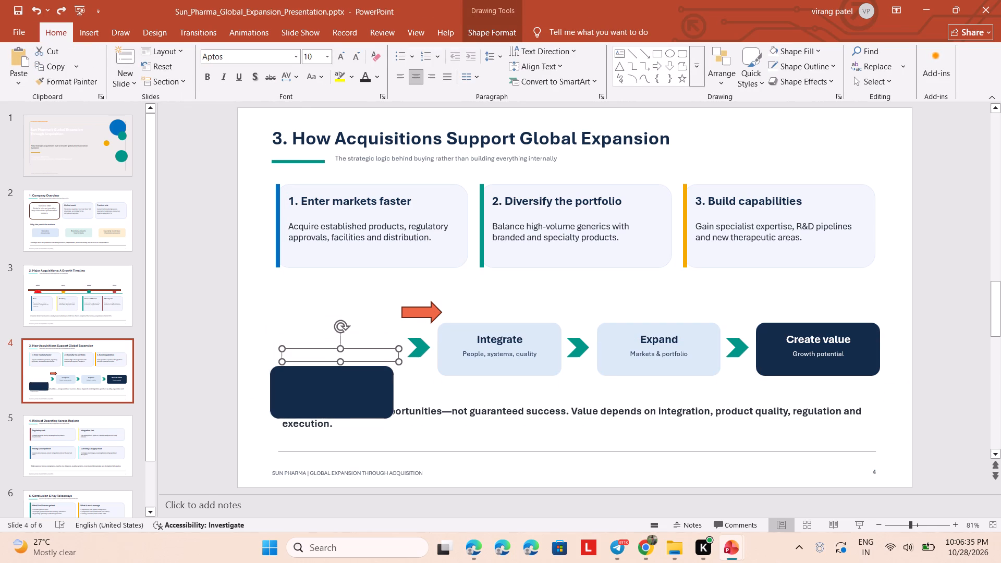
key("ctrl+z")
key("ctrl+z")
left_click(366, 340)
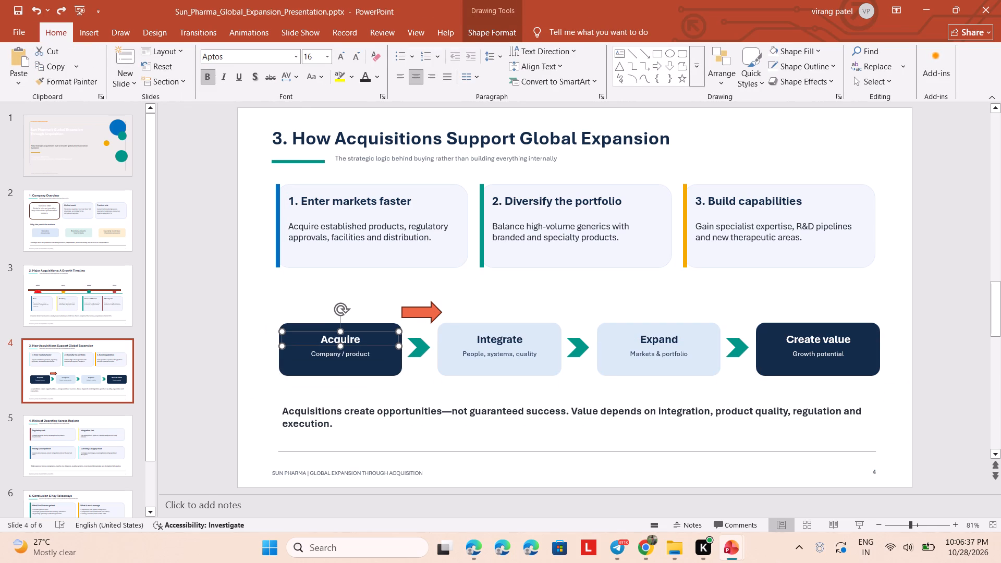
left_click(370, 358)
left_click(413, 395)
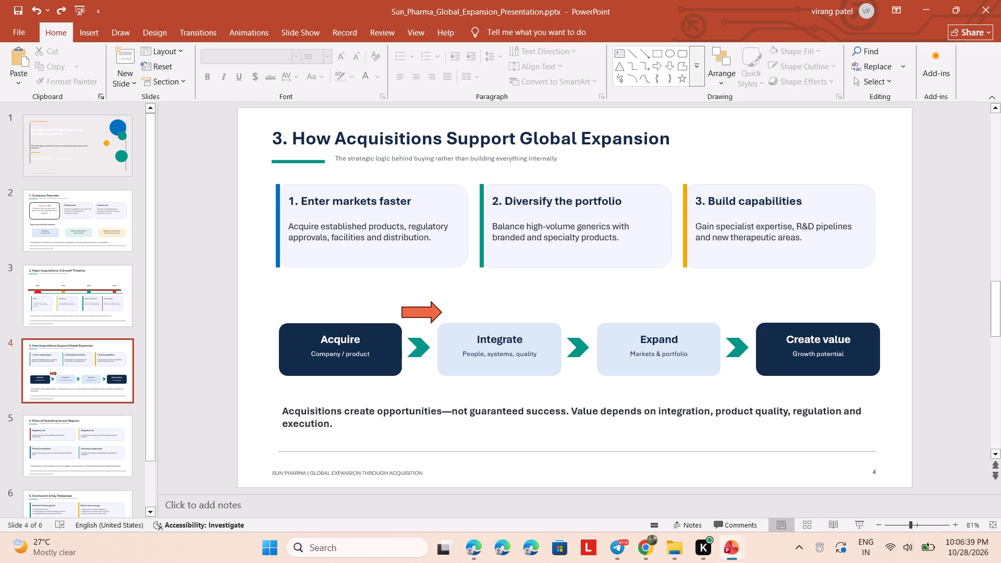
Move the orange right arrow on slide 4 down over the teal chevron between the Acquire and Integrate boxes.
left_click(373, 363)
left_click_drag(425, 316, 422, 350)
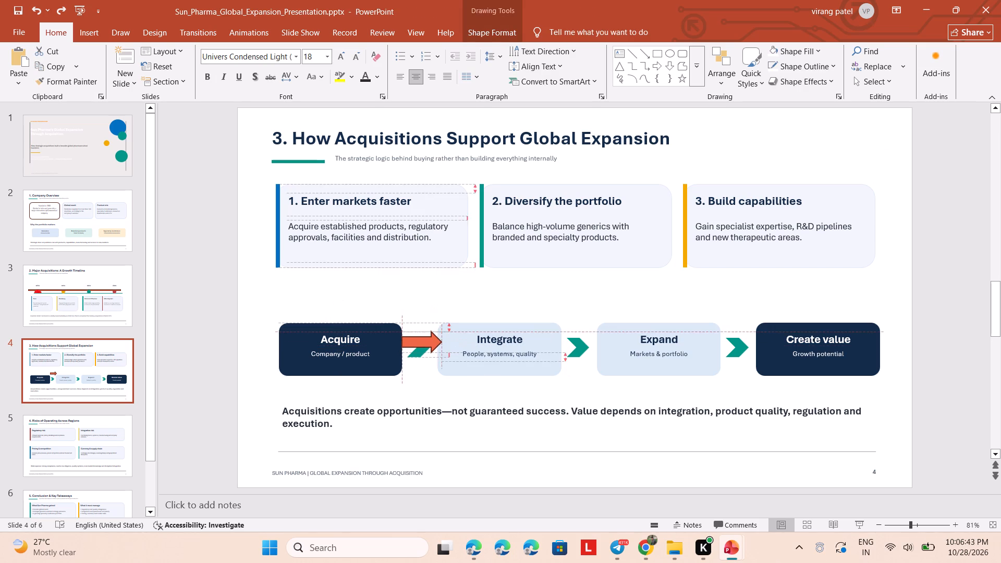
left_click_drag(422, 350, 424, 351)
double_click(424, 351)
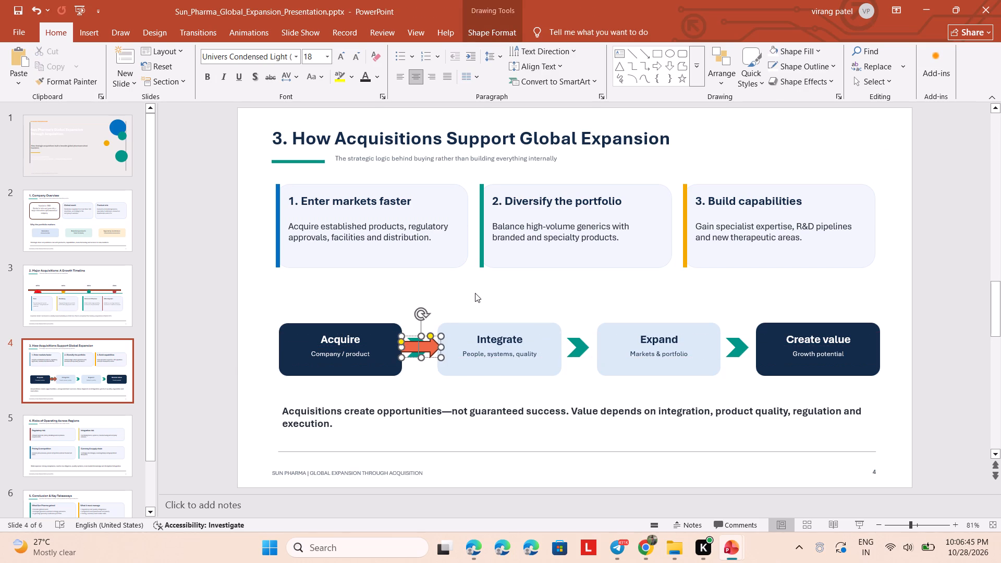
left_click(476, 293)
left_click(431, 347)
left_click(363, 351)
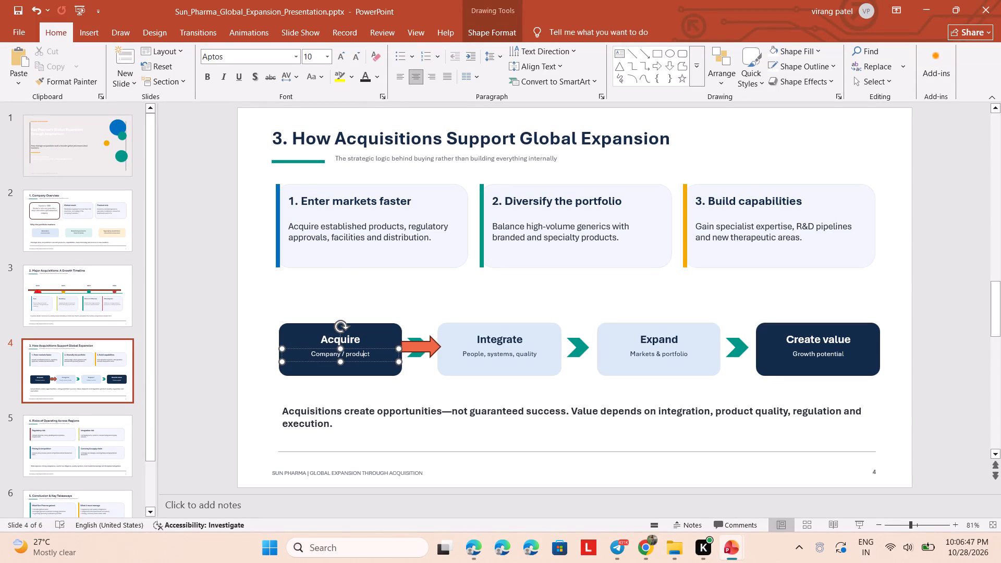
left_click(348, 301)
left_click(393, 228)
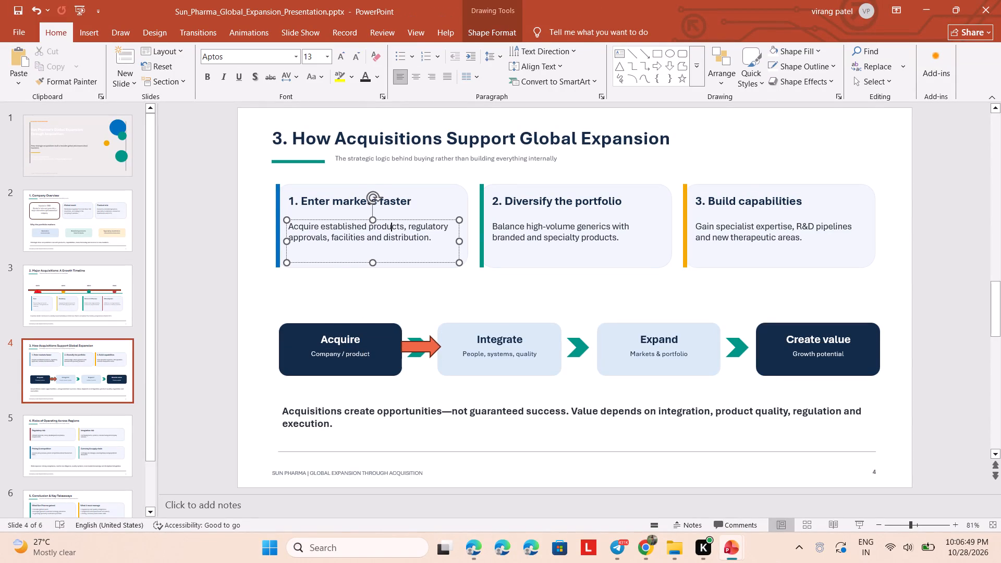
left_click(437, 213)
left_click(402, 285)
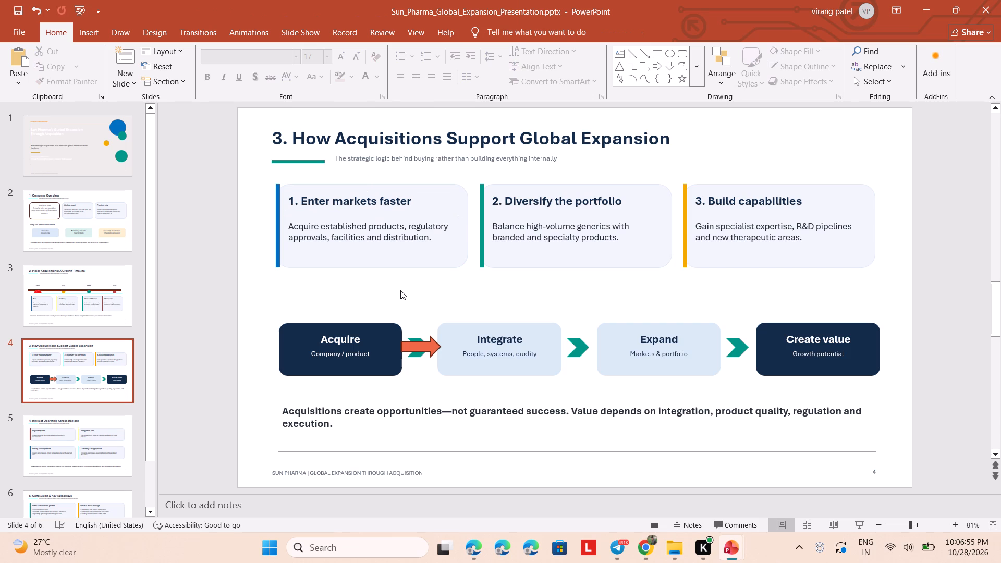
Shift the long orange bar on the slide 3 timeline rightward so it starts at the 2010 marker and extends past the 2025 marker.
scroll(450, 206, "down", 1)
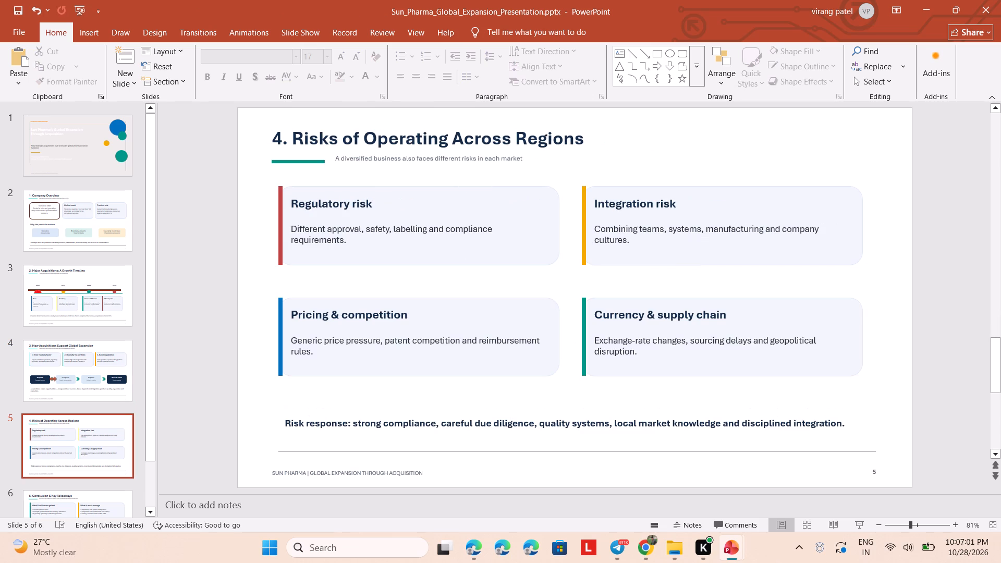
scroll(521, 219, "down", 1)
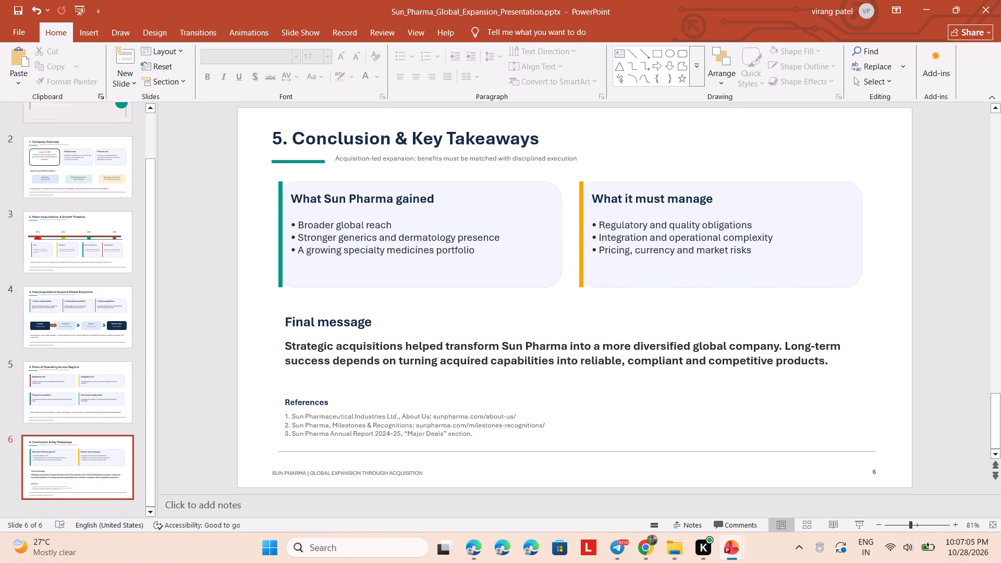
scroll(506, 222, "down", 2)
scroll(503, 221, "up", 3)
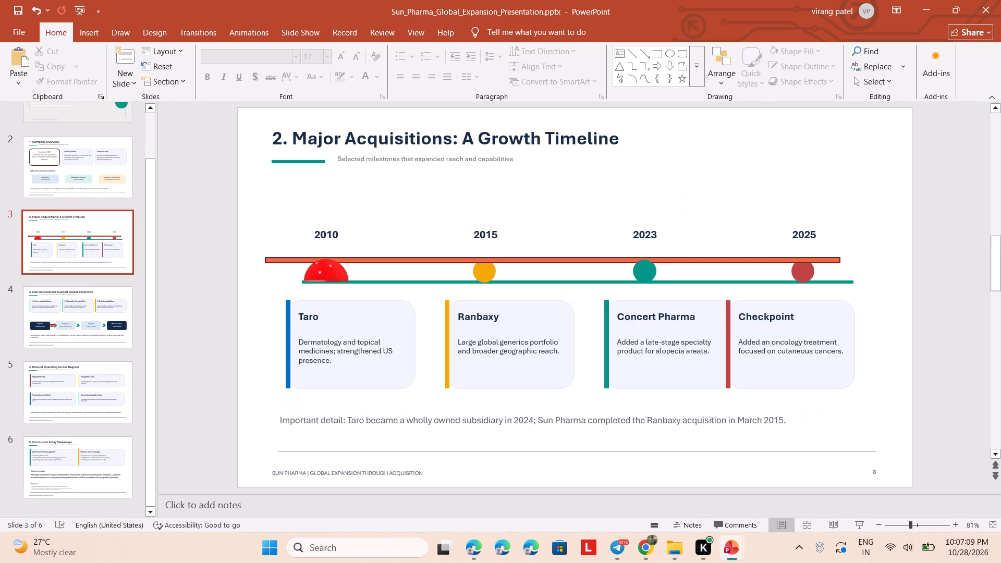
scroll(503, 221, "up", 1)
scroll(503, 221, "down", 1)
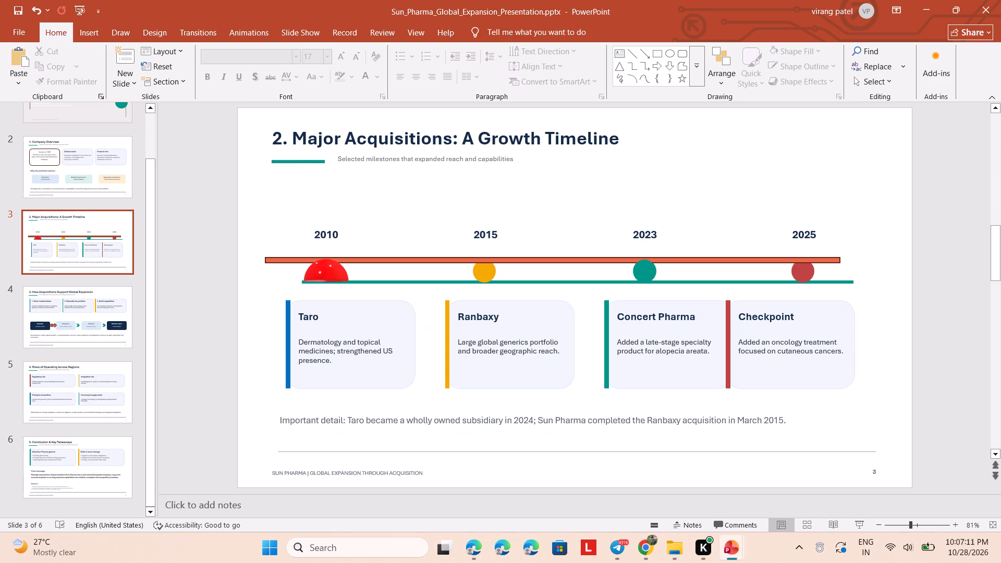
left_click(545, 249)
left_click(544, 259)
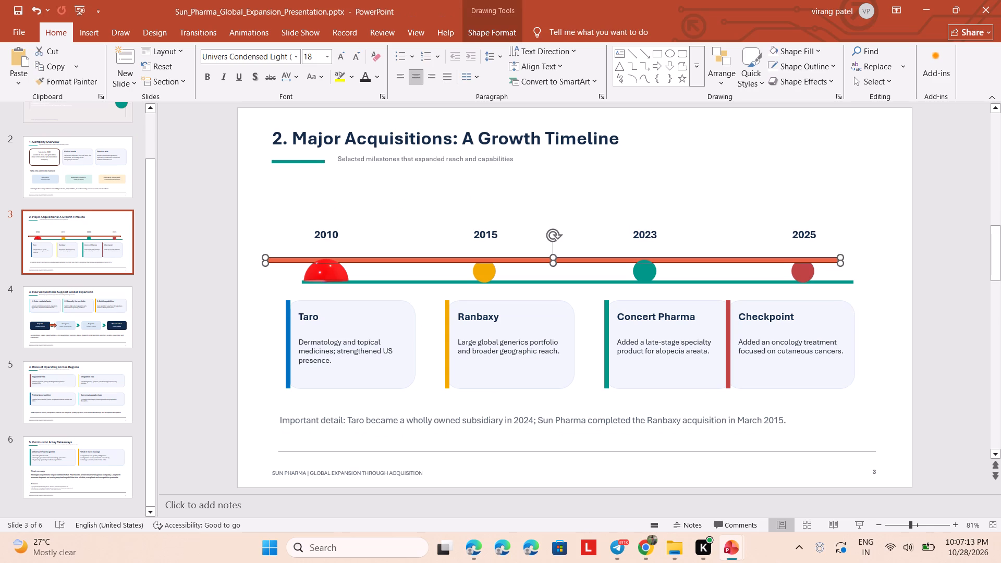
left_click(531, 261)
left_click_drag(531, 261, 548, 253)
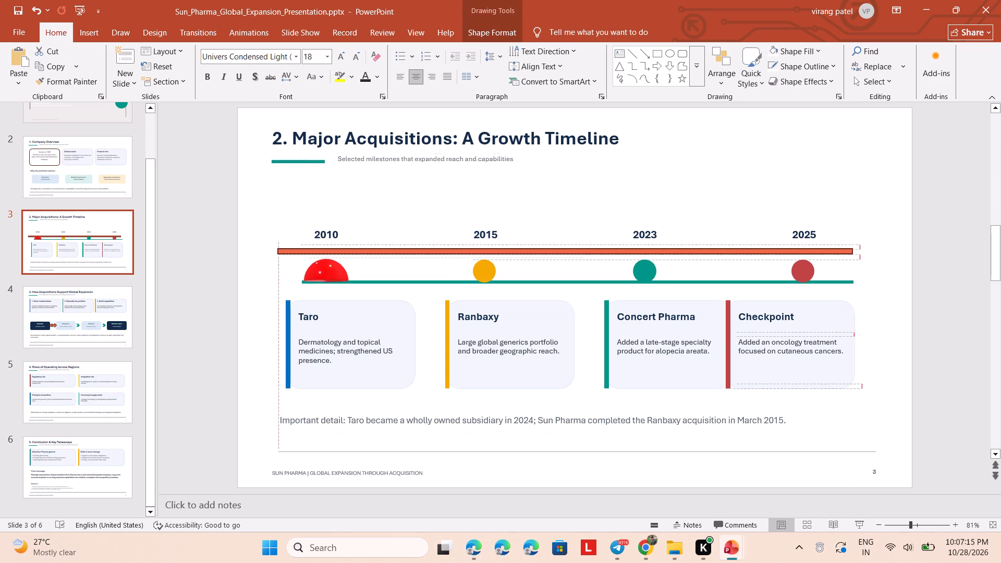
left_click_drag(548, 253, 571, 254)
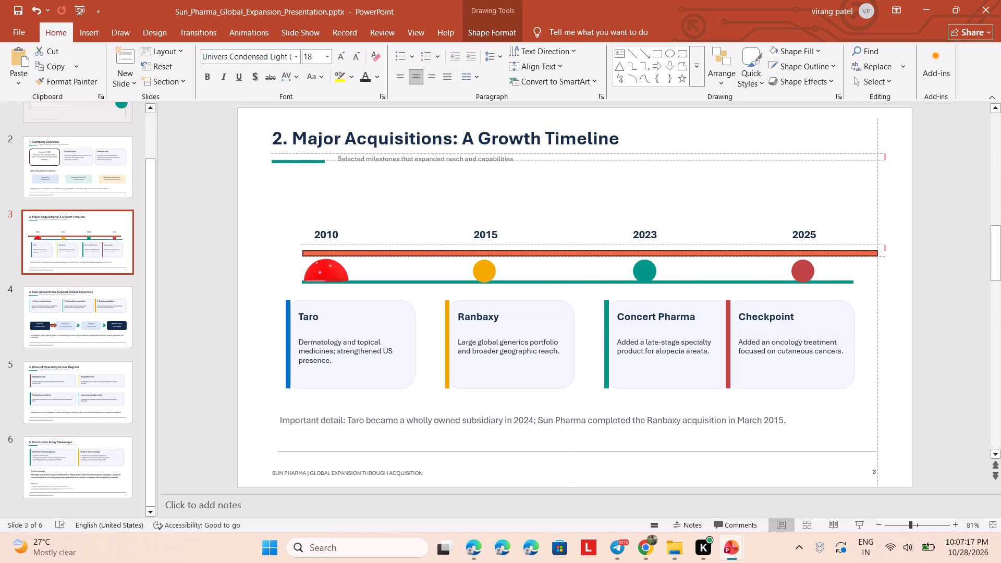
left_click_drag(571, 254, 576, 260)
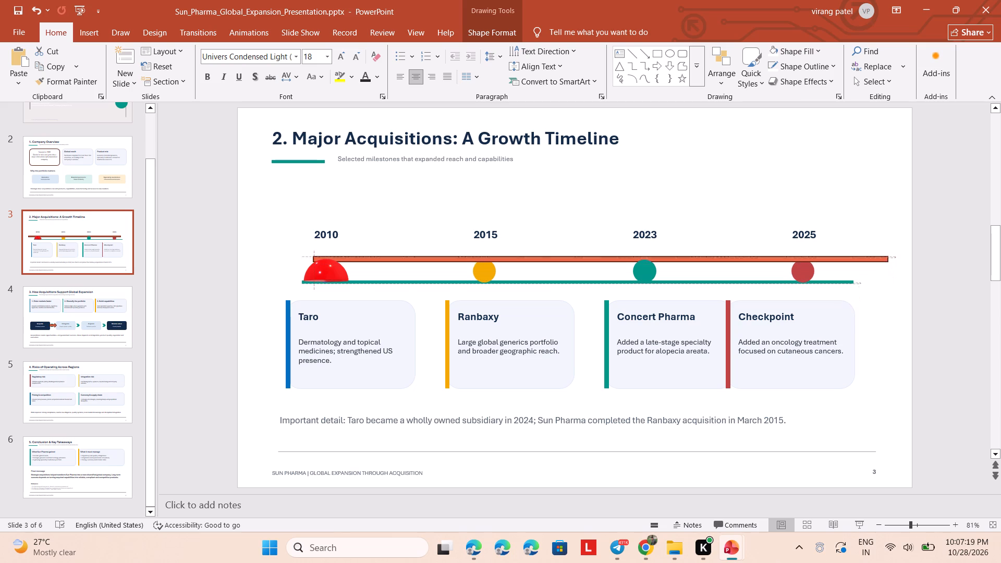
left_click_drag(576, 260, 576, 259)
left_click(576, 260)
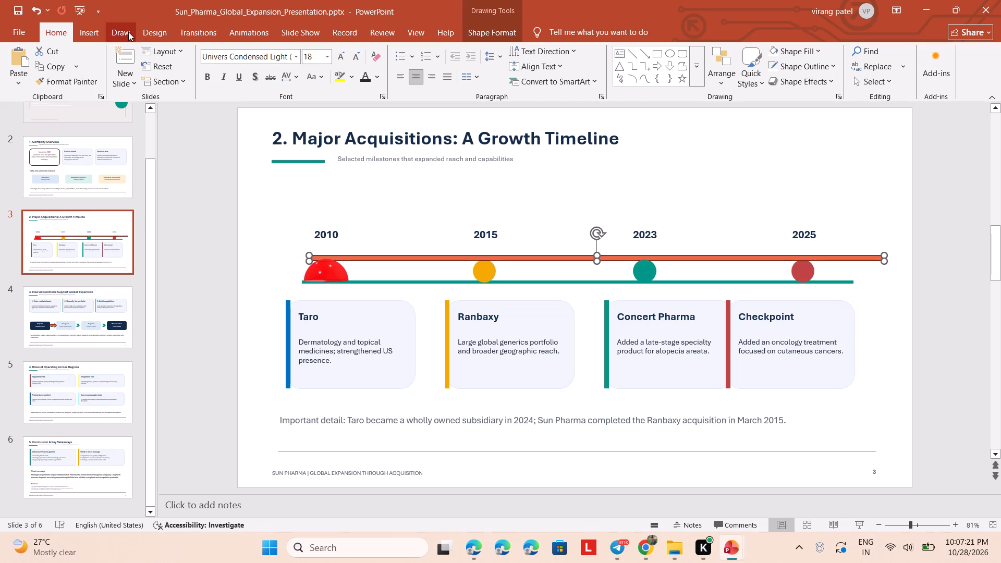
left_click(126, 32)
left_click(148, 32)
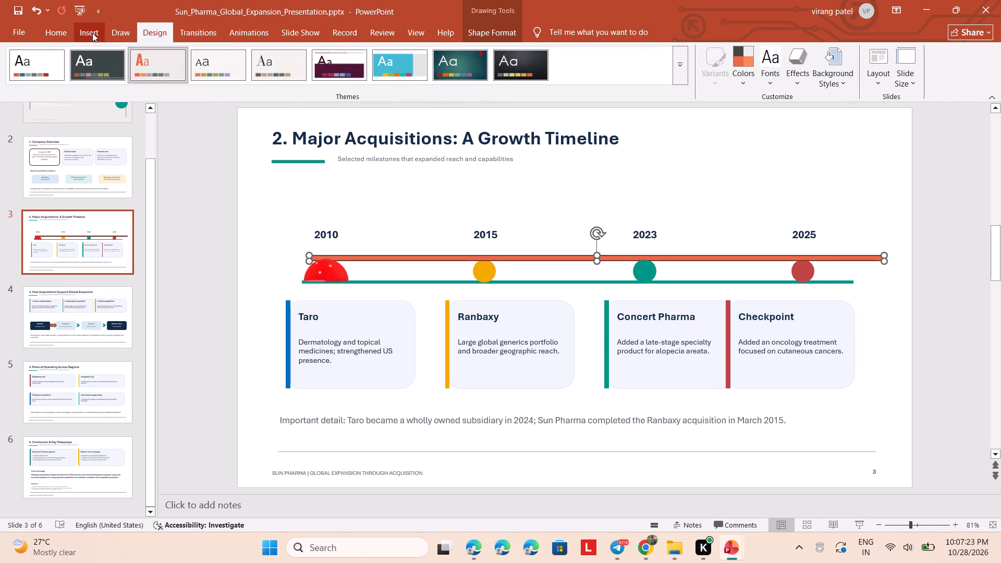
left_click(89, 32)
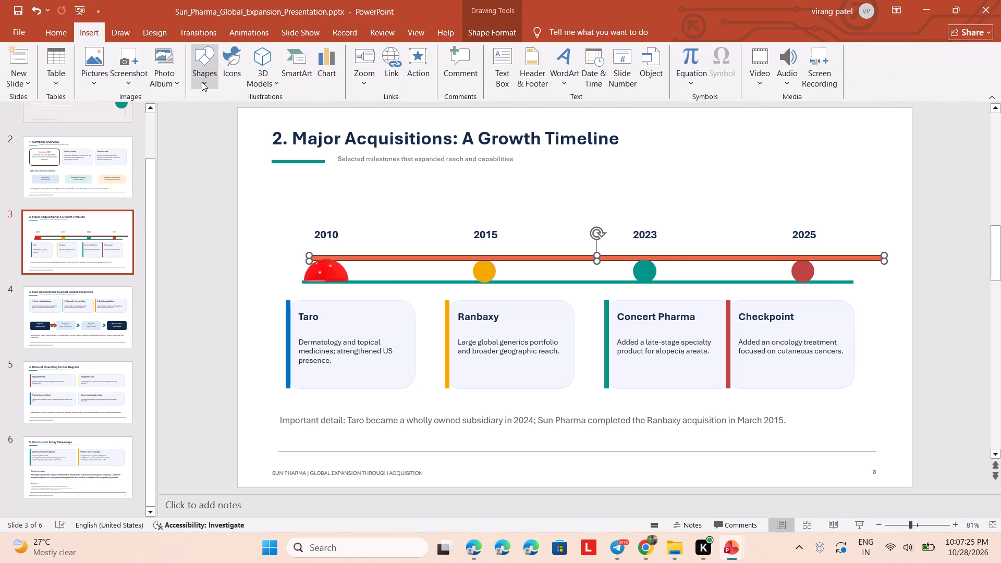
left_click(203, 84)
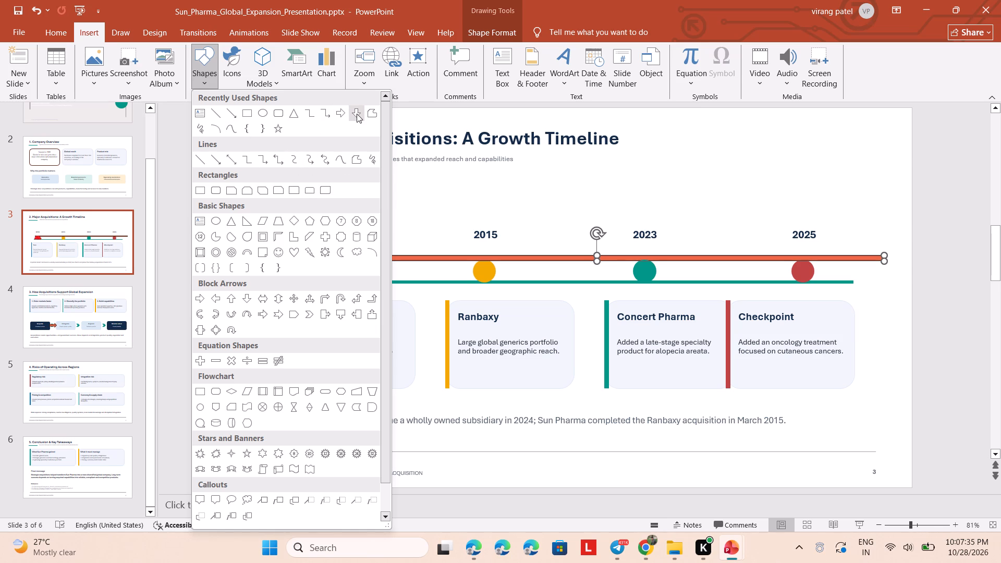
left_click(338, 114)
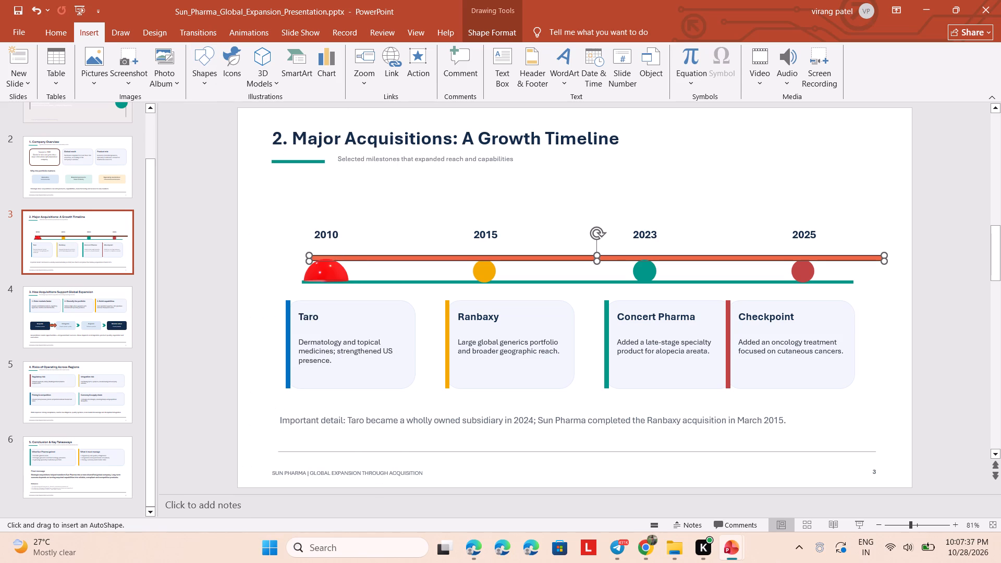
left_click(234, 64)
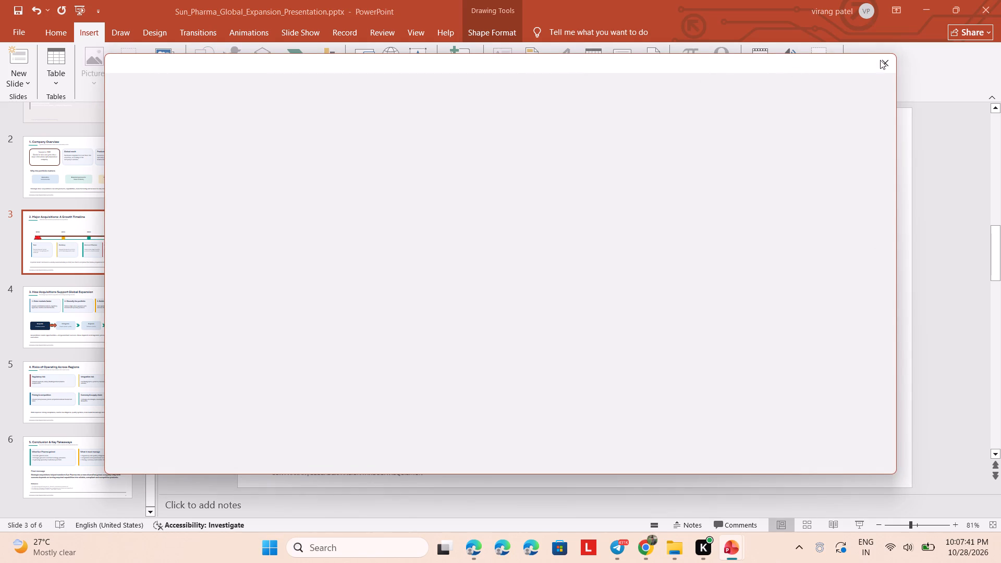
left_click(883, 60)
Draw an up block arrow about 0.42" high and 0.18" wide just after the 2010 label, ending at the orange bar.
left_click(212, 77)
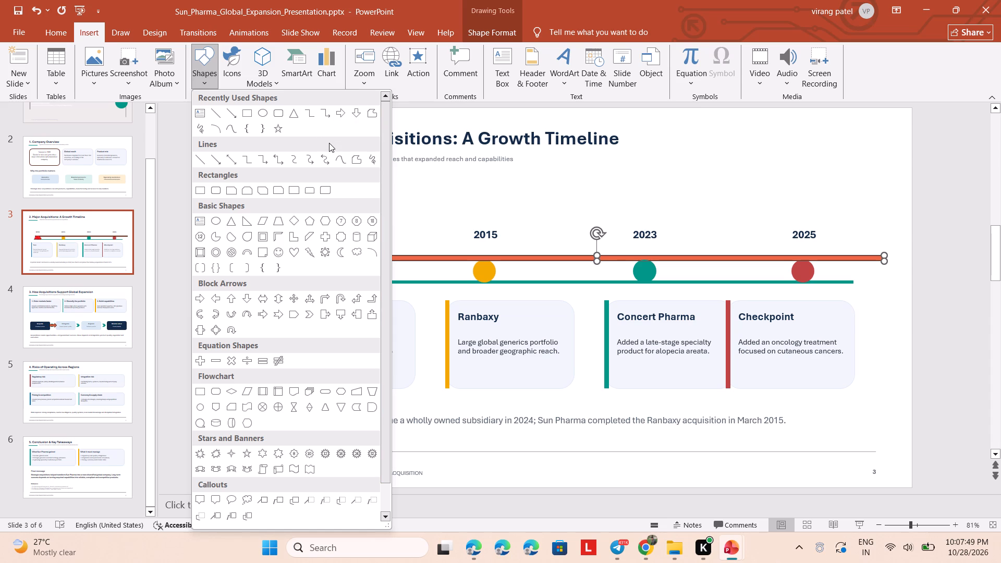
left_click(230, 301)
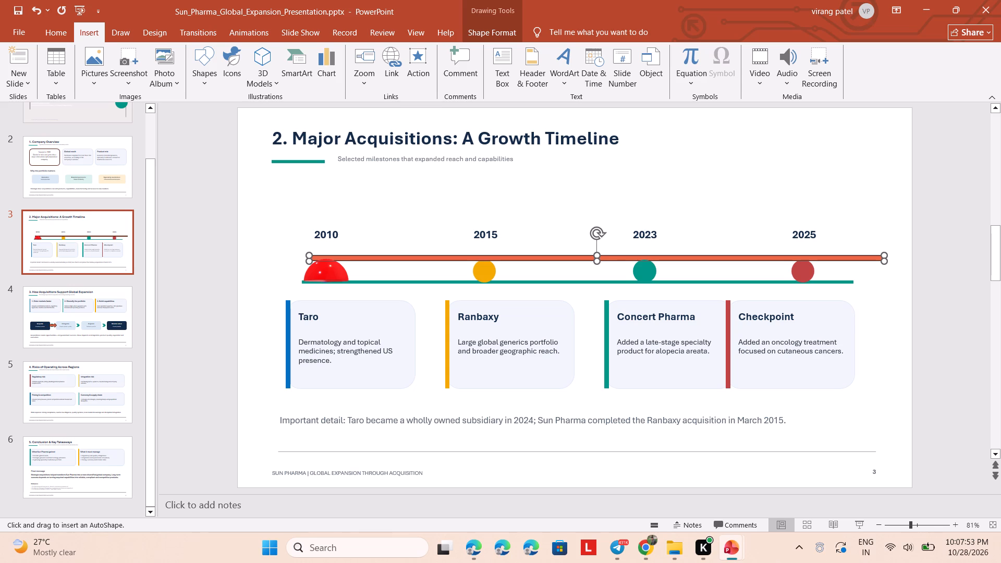
left_click_drag(358, 236, 368, 258)
left_click(368, 258)
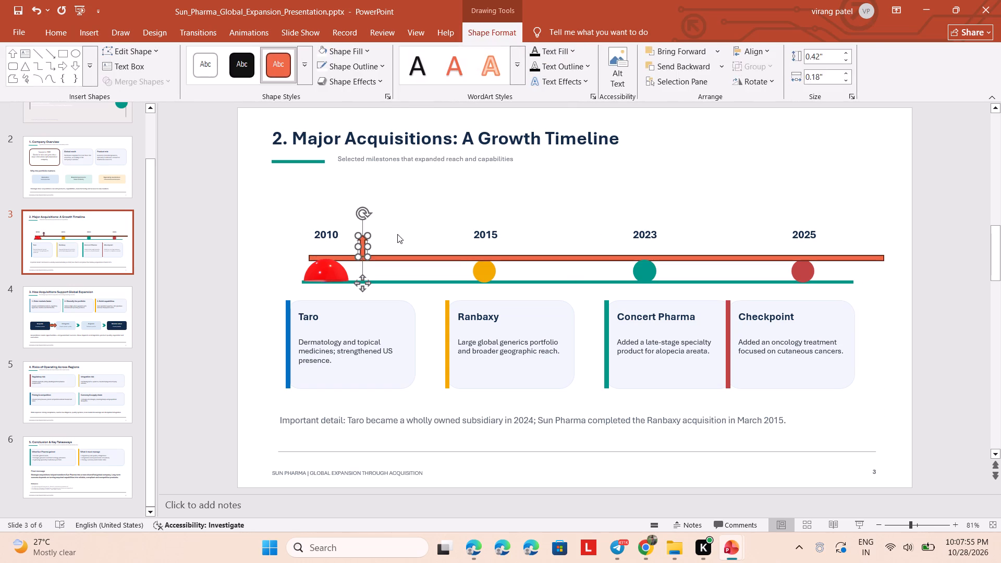
left_click(398, 234)
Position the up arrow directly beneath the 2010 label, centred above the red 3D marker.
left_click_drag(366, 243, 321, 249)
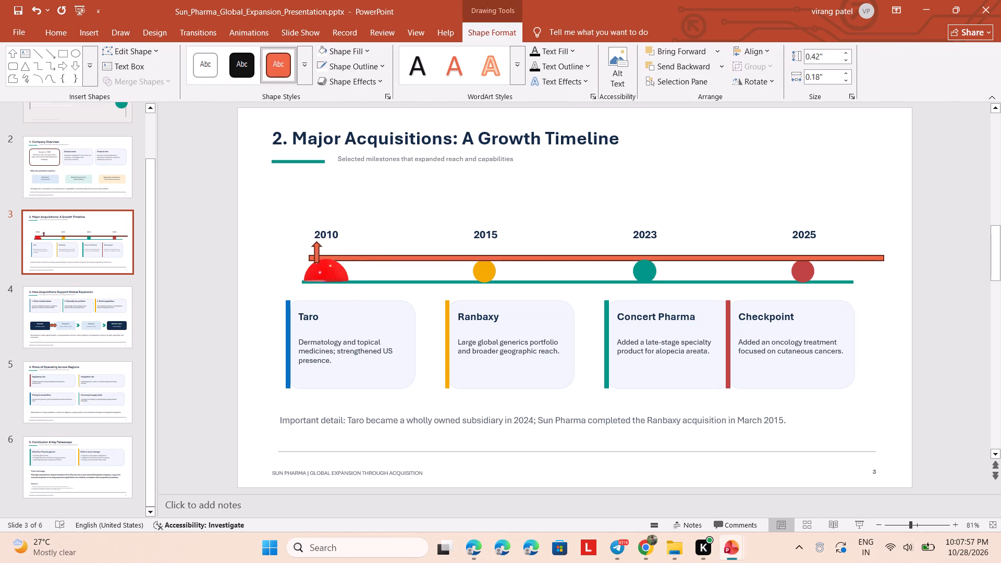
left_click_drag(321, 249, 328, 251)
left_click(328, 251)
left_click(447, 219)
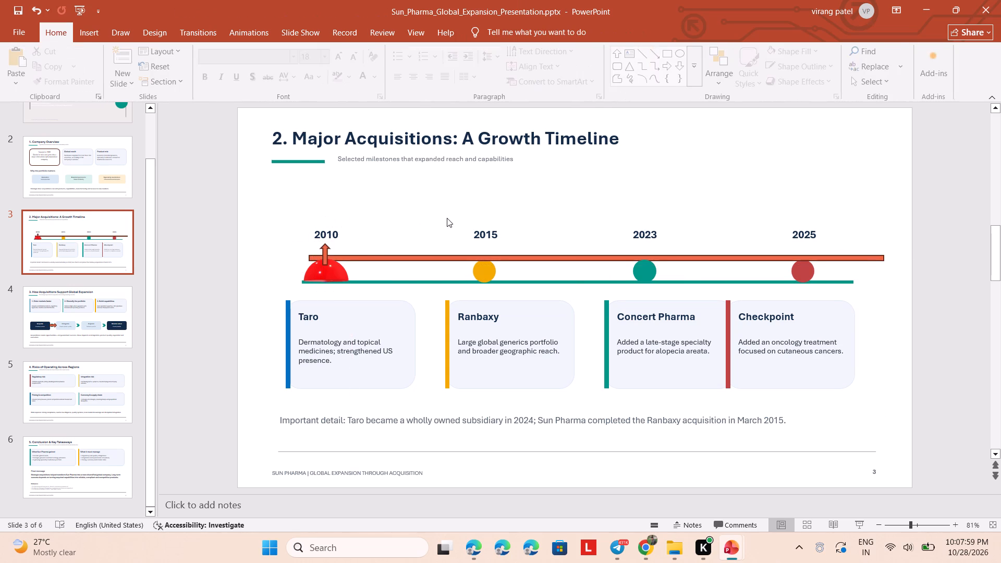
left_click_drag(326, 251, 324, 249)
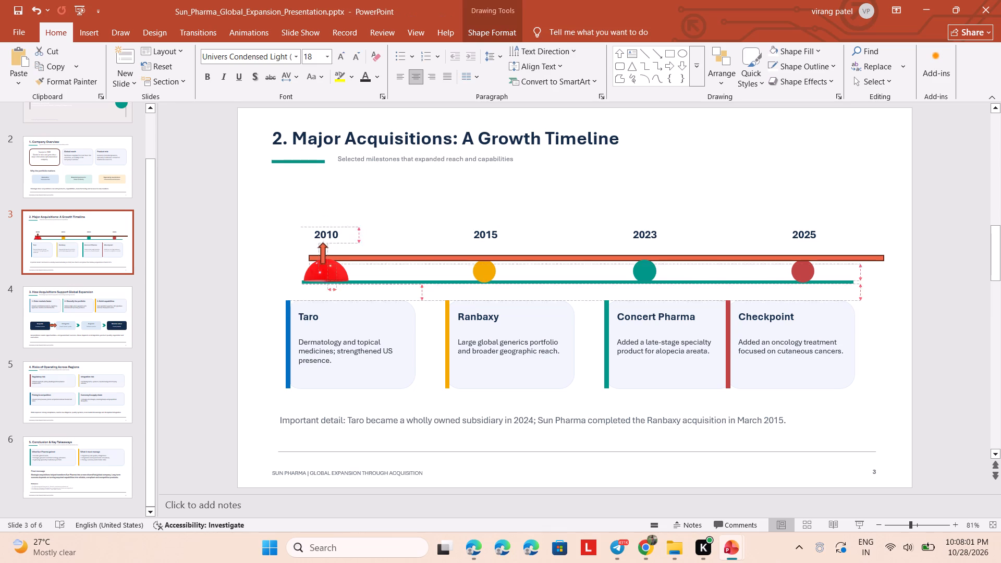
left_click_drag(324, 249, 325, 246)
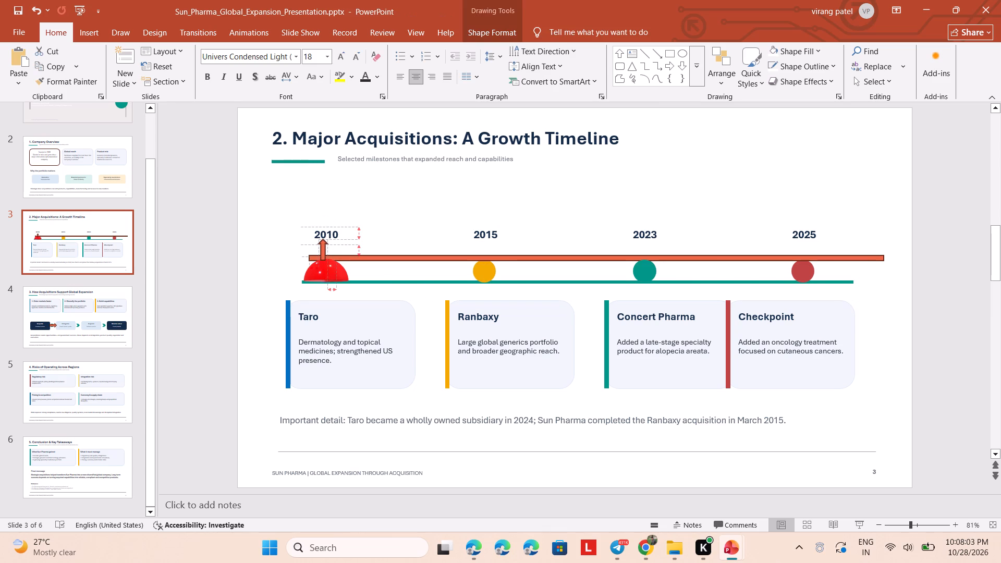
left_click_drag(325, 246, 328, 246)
Move the up arrow above the orange bar, between the 2010 and 2015 labels and closer to 2015.
left_click_drag(328, 246, 468, 256)
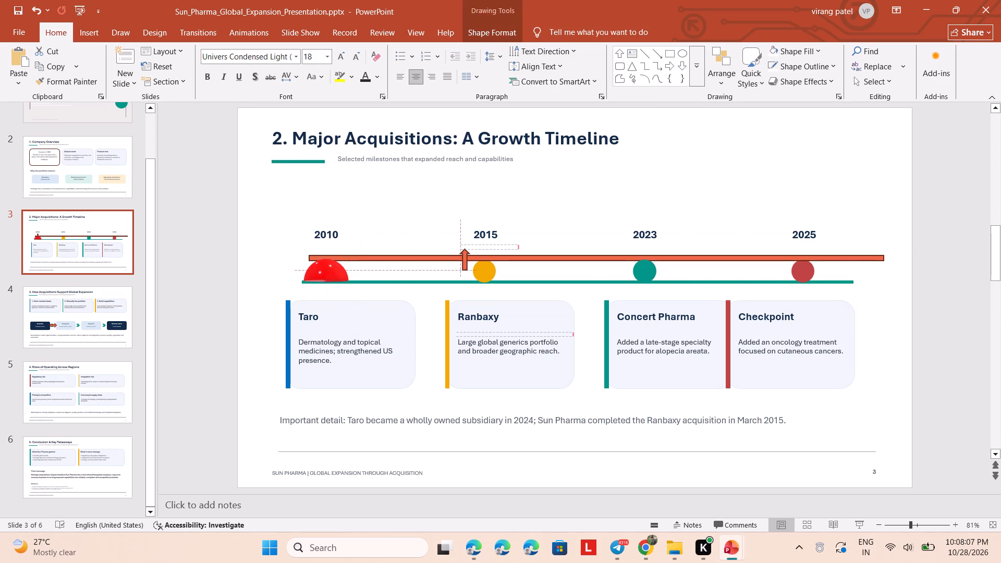
left_click_drag(468, 256, 438, 236)
triple_click(414, 259)
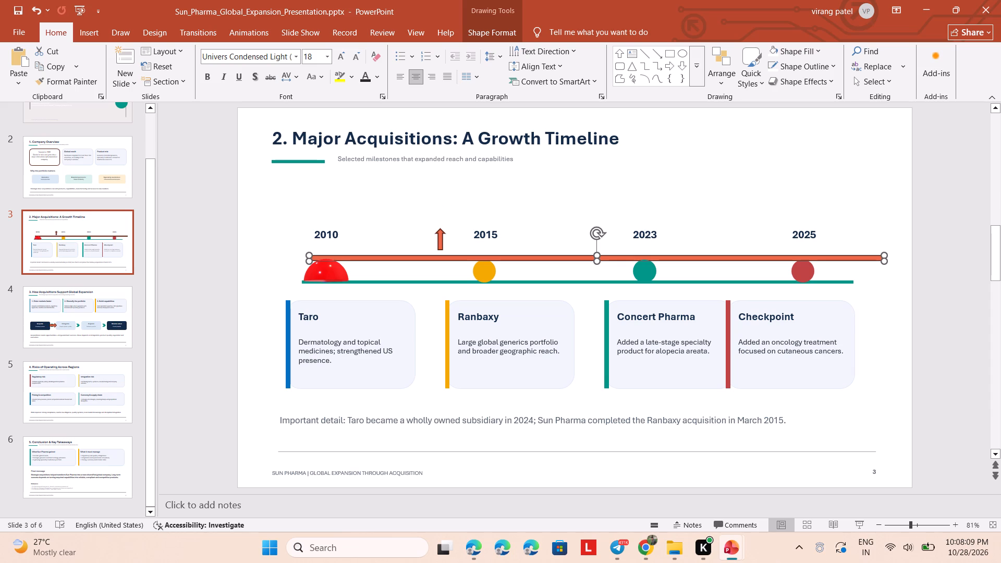
Delete the red 3D marker covering the blue circle at 2010.
left_click(332, 268)
key("BackSpace")
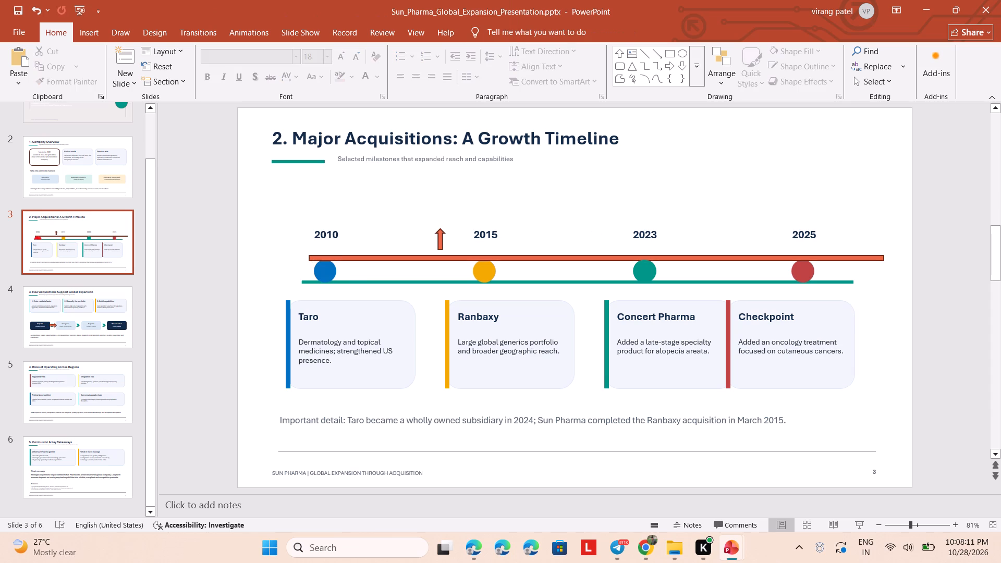
Move the blue 2010 circle above the orange bar, just up and to the left of the up arrow.
left_click(326, 273)
left_click_drag(323, 273, 436, 256)
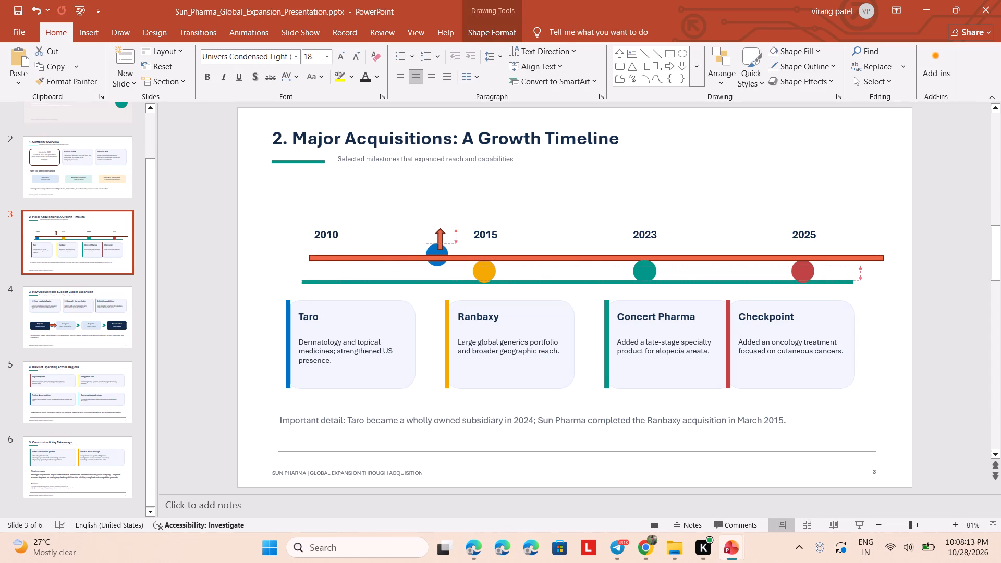
left_click_drag(436, 256, 440, 256)
left_click(421, 241)
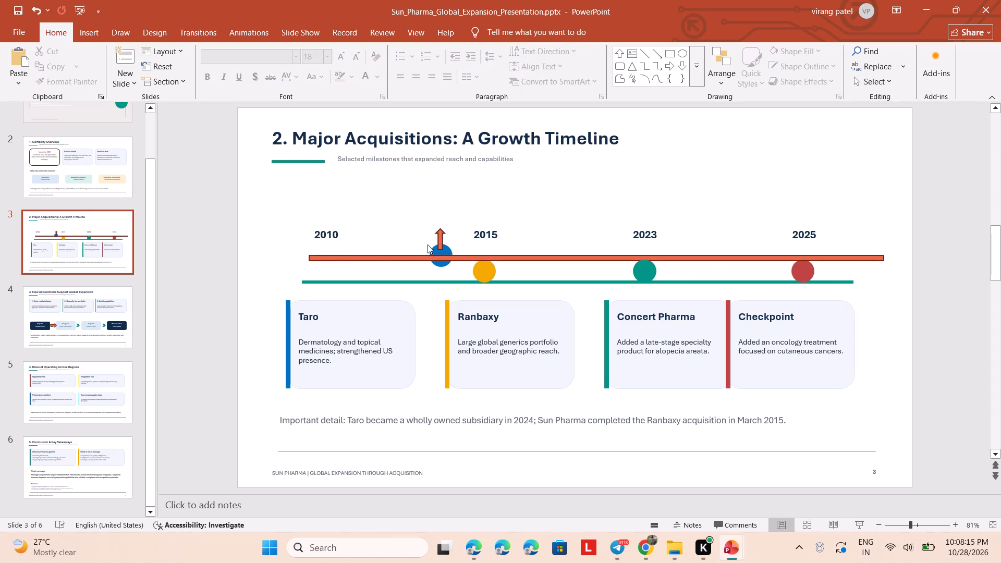
left_click_drag(446, 251, 445, 223)
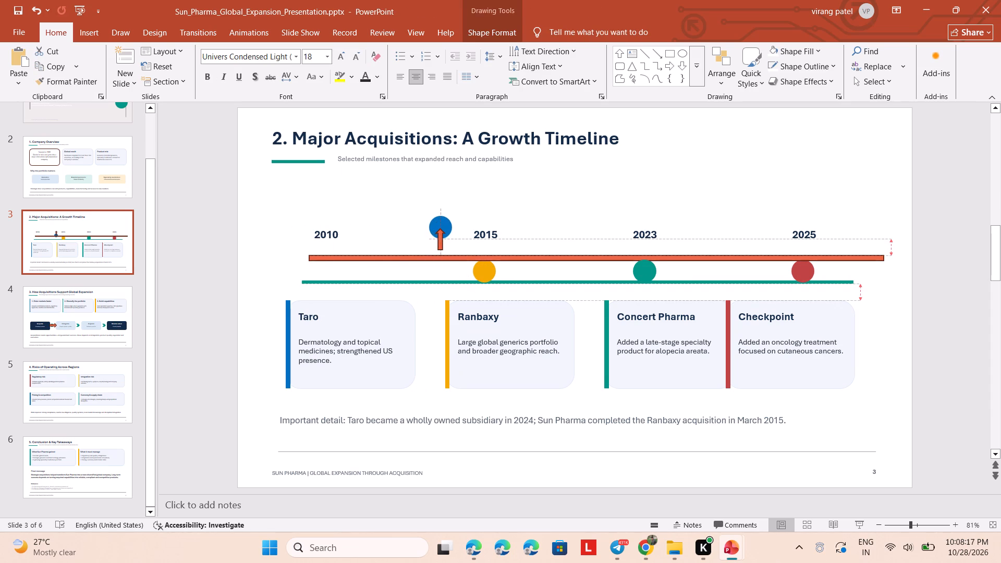
left_click_drag(445, 223, 445, 226)
left_click_drag(445, 226, 435, 213)
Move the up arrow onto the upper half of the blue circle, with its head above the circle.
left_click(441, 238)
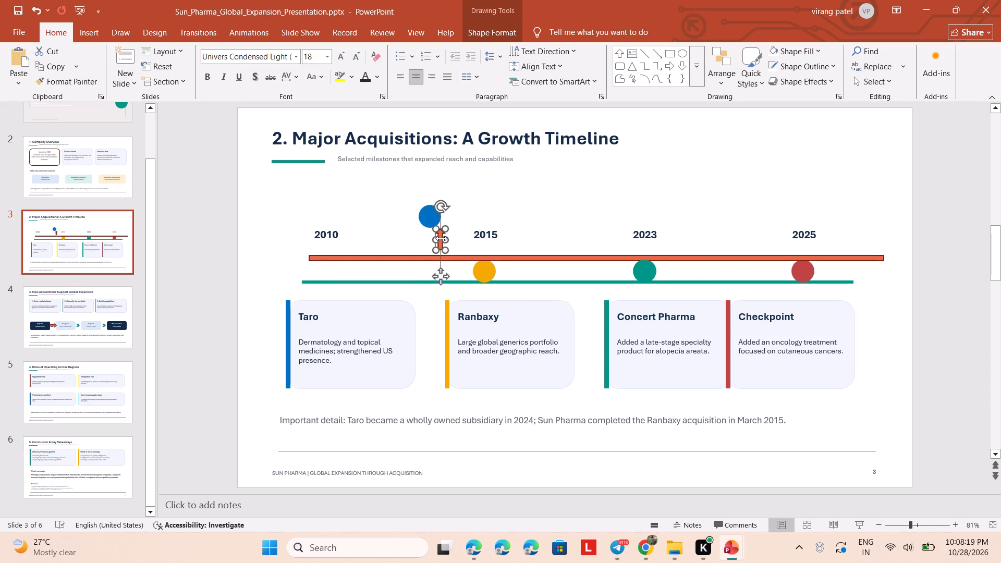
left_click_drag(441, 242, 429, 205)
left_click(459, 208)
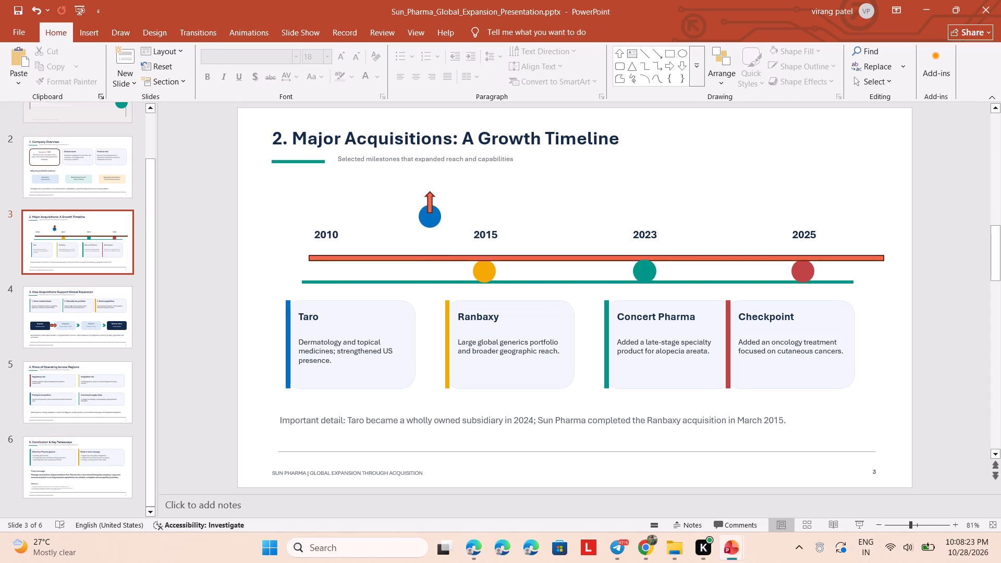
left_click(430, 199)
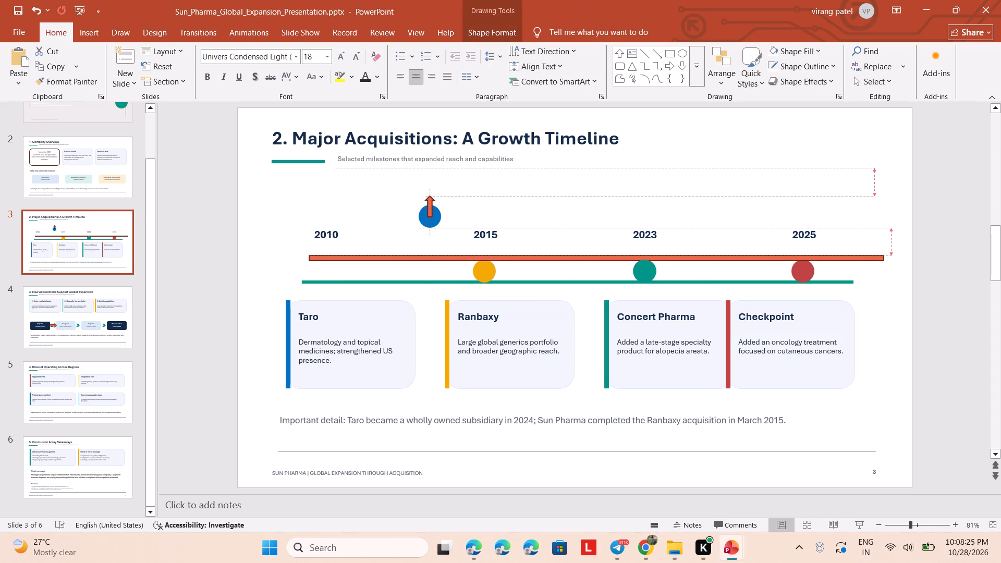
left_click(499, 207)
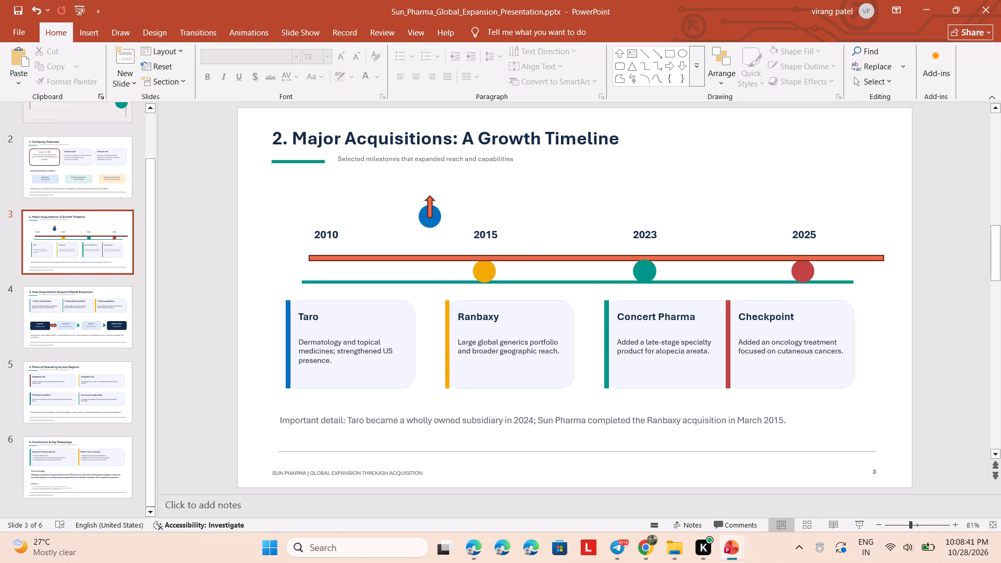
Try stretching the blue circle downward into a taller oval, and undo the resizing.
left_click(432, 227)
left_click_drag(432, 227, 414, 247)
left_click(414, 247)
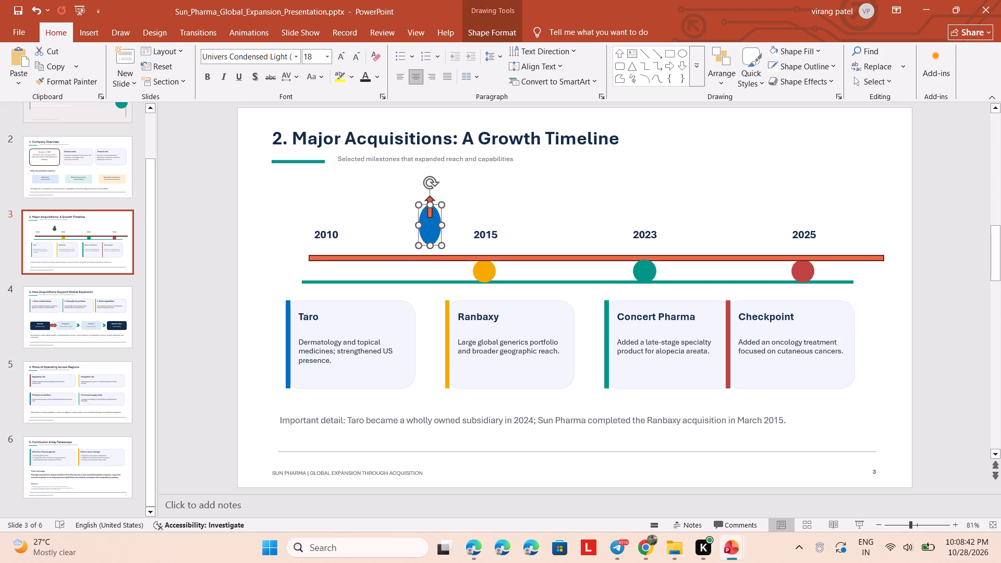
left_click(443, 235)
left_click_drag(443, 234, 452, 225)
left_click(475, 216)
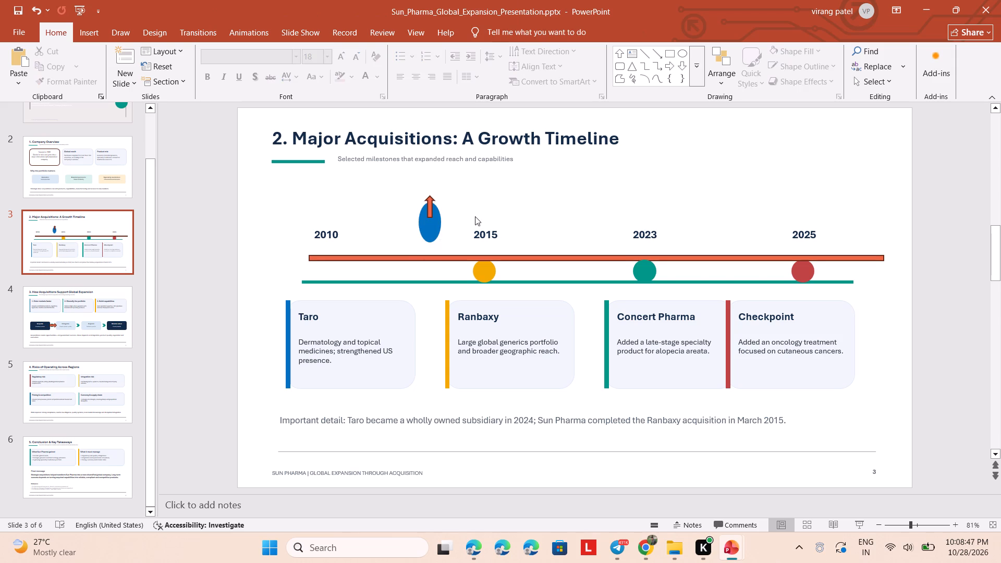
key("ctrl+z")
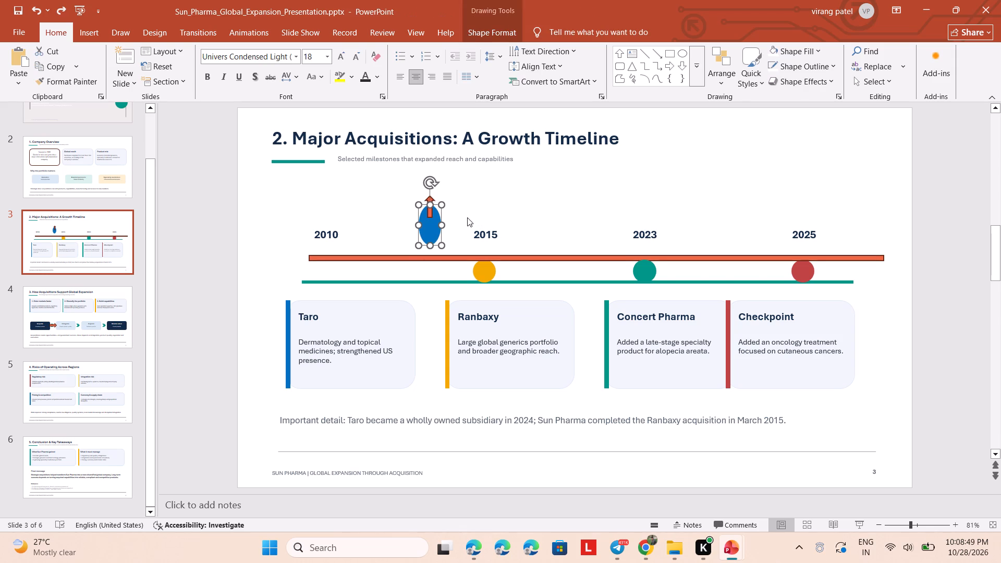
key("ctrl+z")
Move the up arrow off the blue circle to below the orange bar, under the 2010 label and crossing the teal line.
left_click(434, 198)
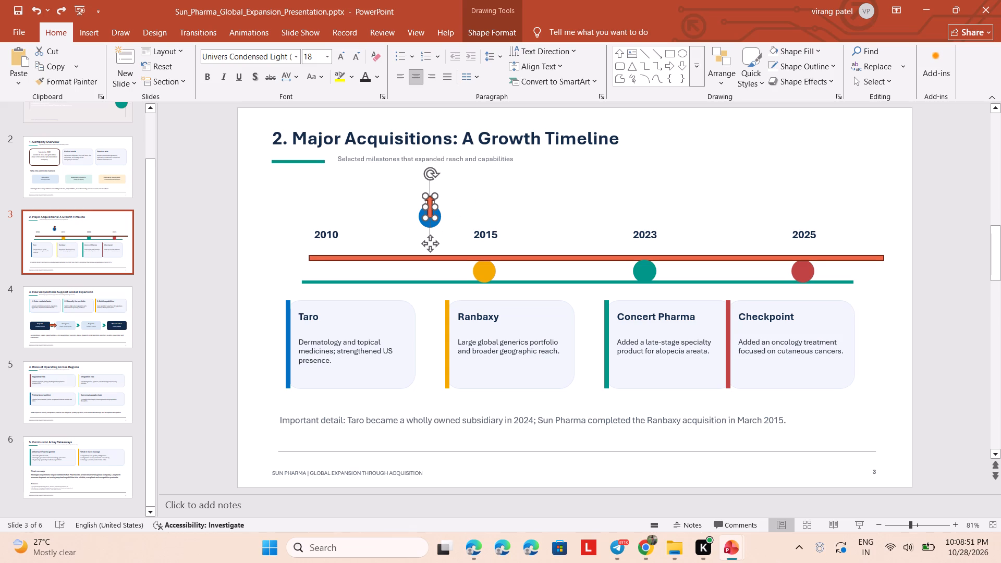
left_click_drag(429, 208, 325, 252)
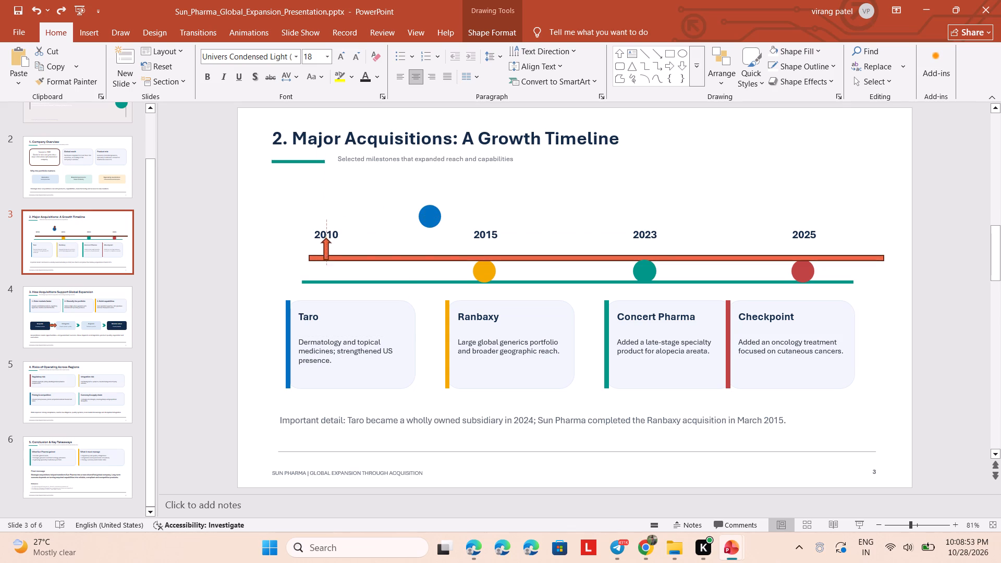
left_click_drag(325, 252, 328, 287)
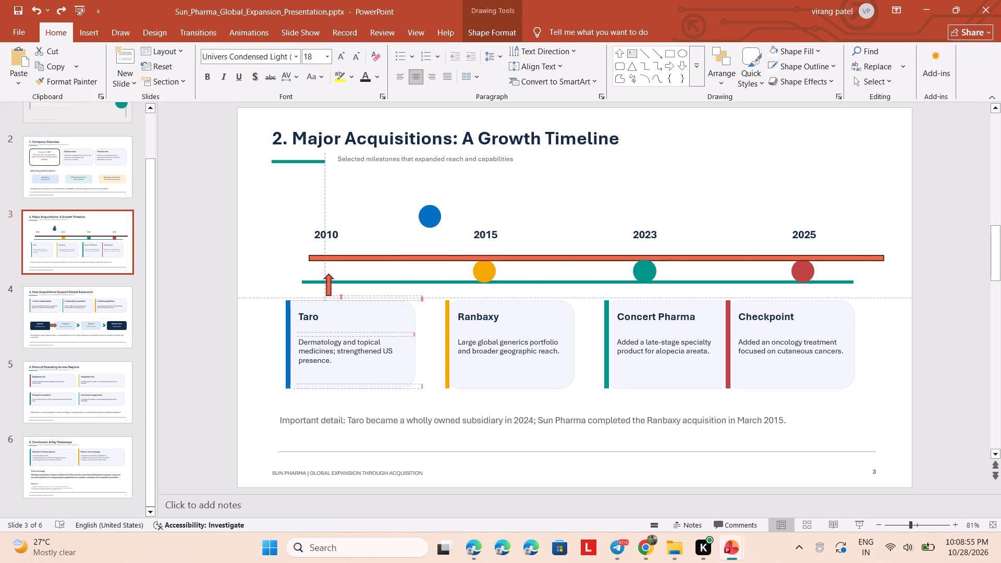
left_click_drag(328, 287, 328, 280)
left_click(399, 271)
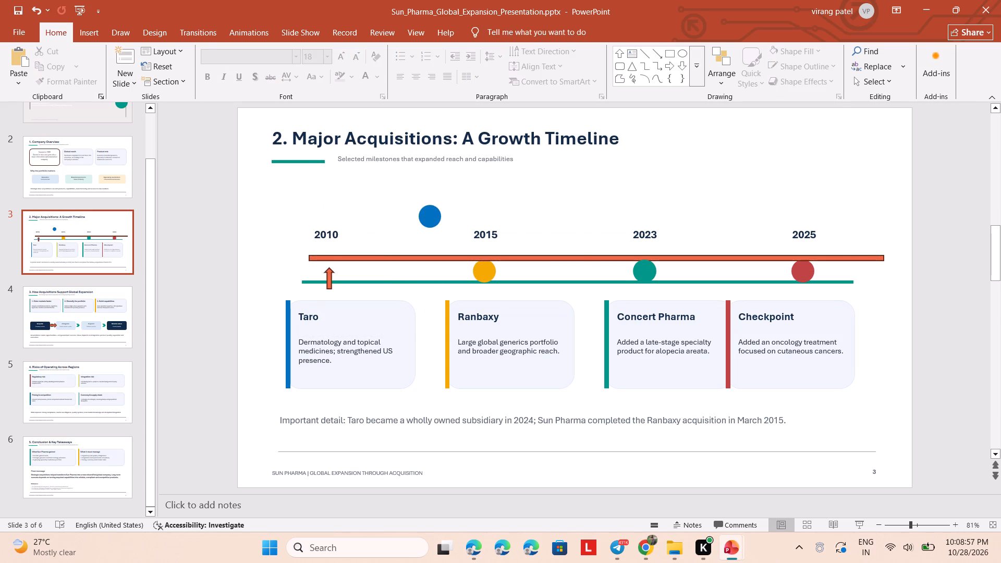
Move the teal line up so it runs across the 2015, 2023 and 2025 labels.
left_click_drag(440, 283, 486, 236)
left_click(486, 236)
Shift the orange bar right and slightly up, so it starts between the 2010 and 2015 labels and extends past the slide's edge.
left_click_drag(437, 260, 465, 250)
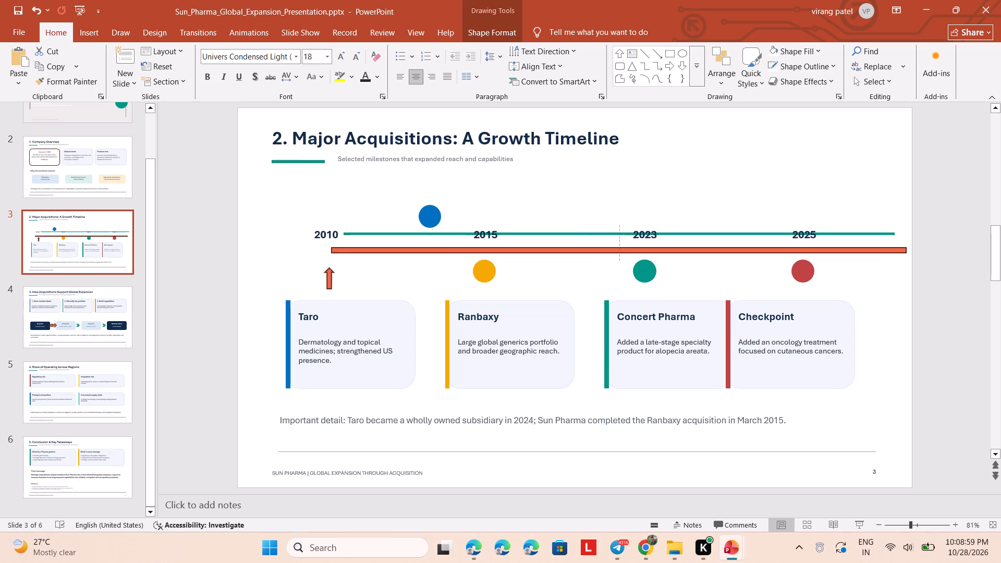
left_click_drag(465, 250, 523, 239)
left_click(357, 234)
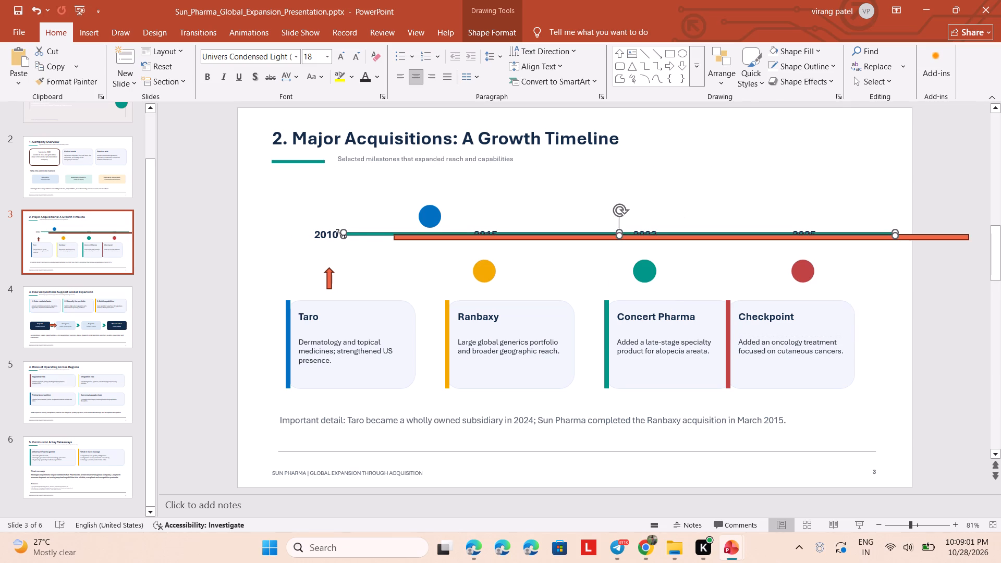
left_click(379, 242)
left_click(423, 253)
left_click_drag(462, 237, 461, 249)
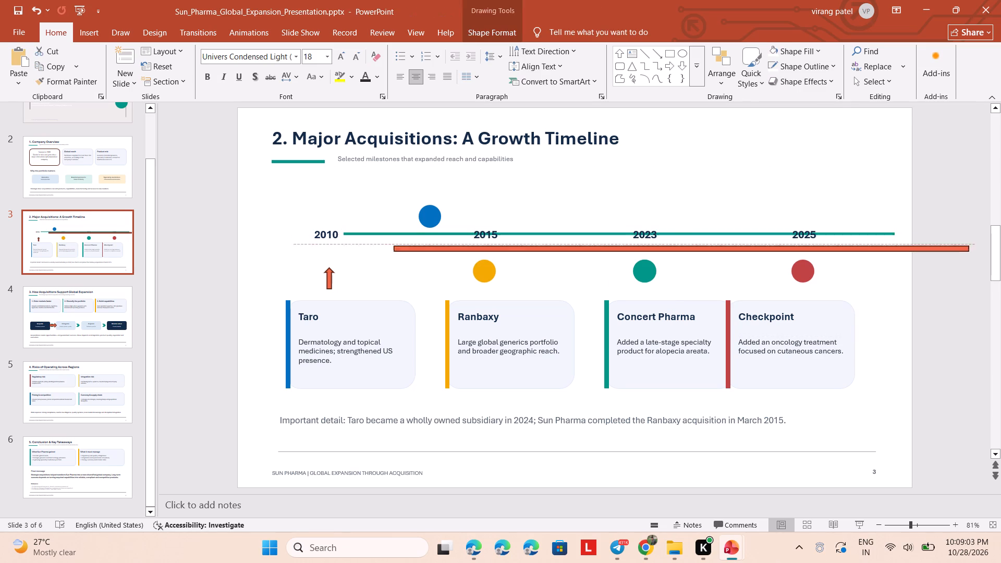
left_click_drag(461, 249, 458, 251)
Move the teal line up to lie above the blue circle and the year labels.
left_click_drag(449, 234, 429, 192)
Move the 2010 label down to just above the up arrow, level with the orange bar.
left_click_drag(322, 239, 324, 238)
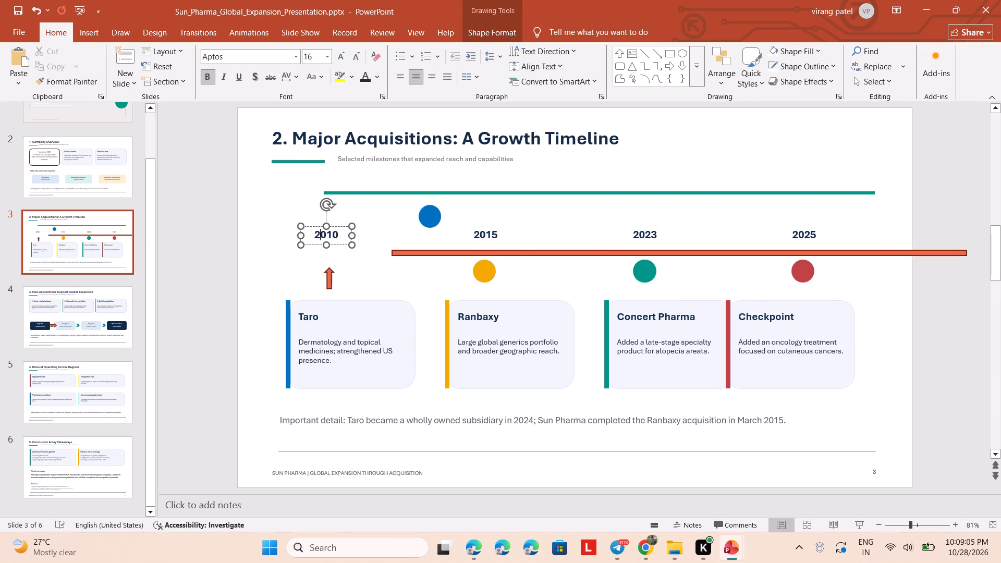
left_click_drag(324, 238, 330, 252)
left_click(389, 231)
left_click(364, 251)
left_click(335, 232)
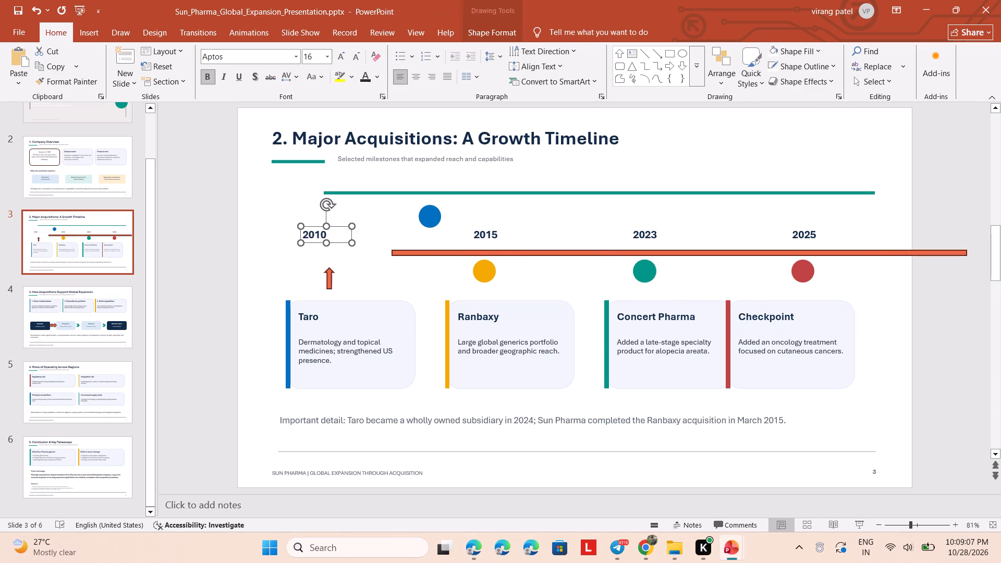
left_click_drag(344, 227, 359, 254)
left_click(370, 272)
left_click(424, 299)
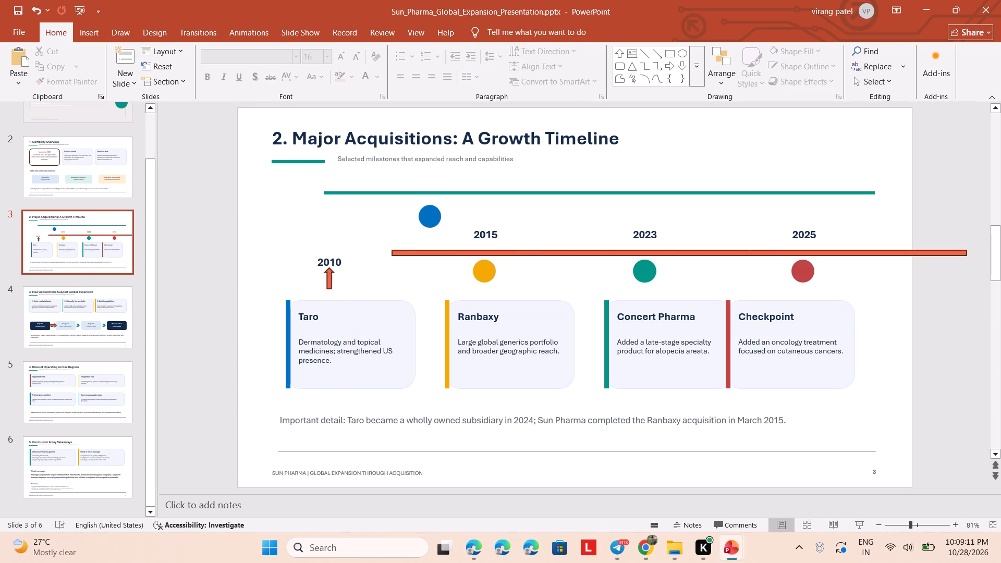
left_click(333, 263)
left_click_drag(354, 258, 349, 248)
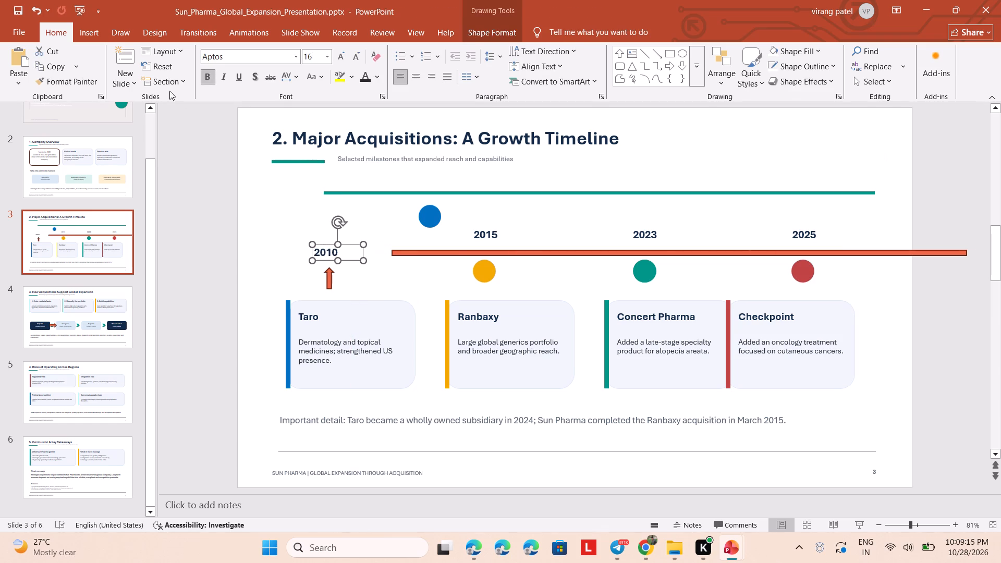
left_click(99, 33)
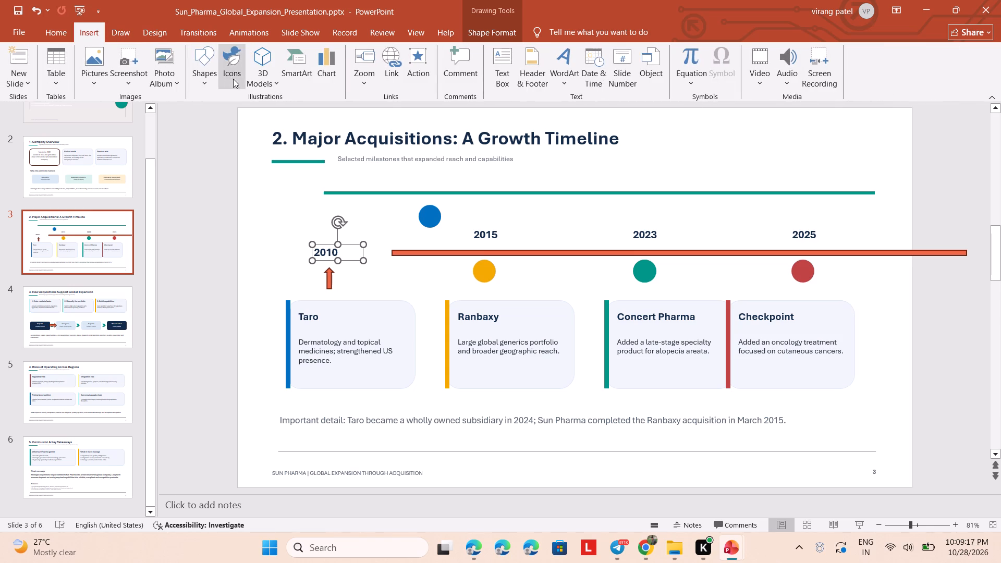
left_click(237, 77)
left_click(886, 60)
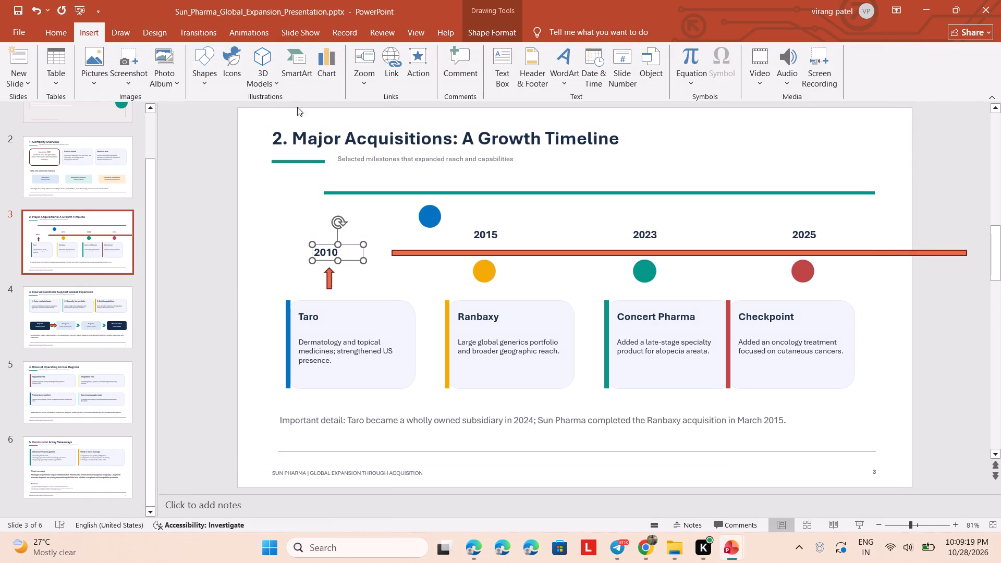
Insert an elbow arrow connector, 1" by 1", beside the 2015 label.
left_click(204, 72)
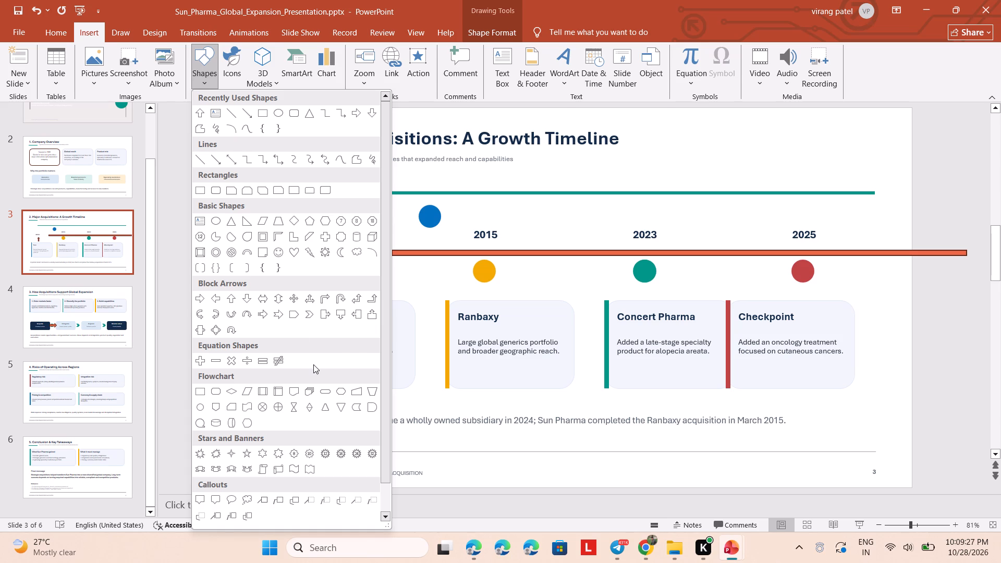
scroll(313, 364, "down", 4)
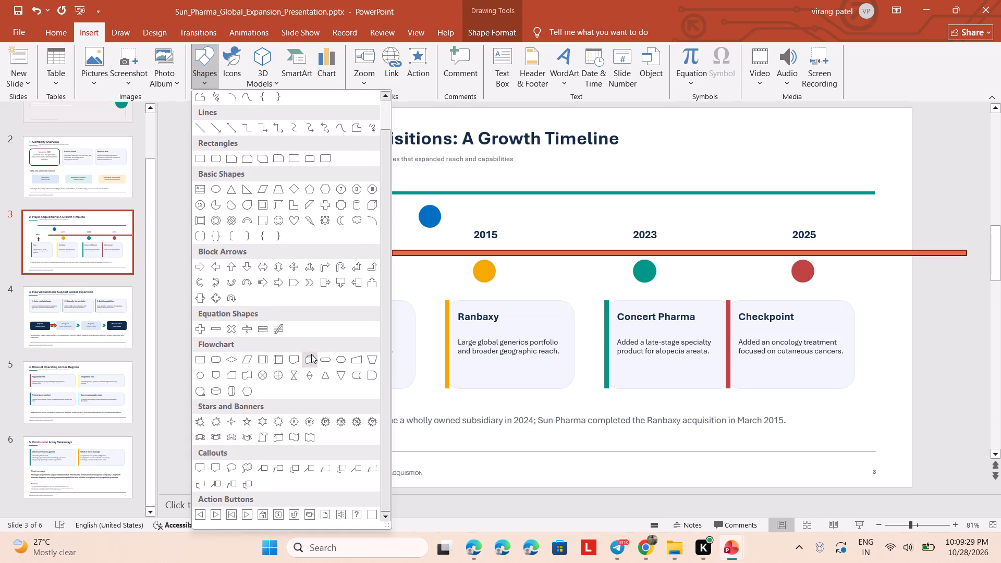
scroll(311, 353, "up", 4)
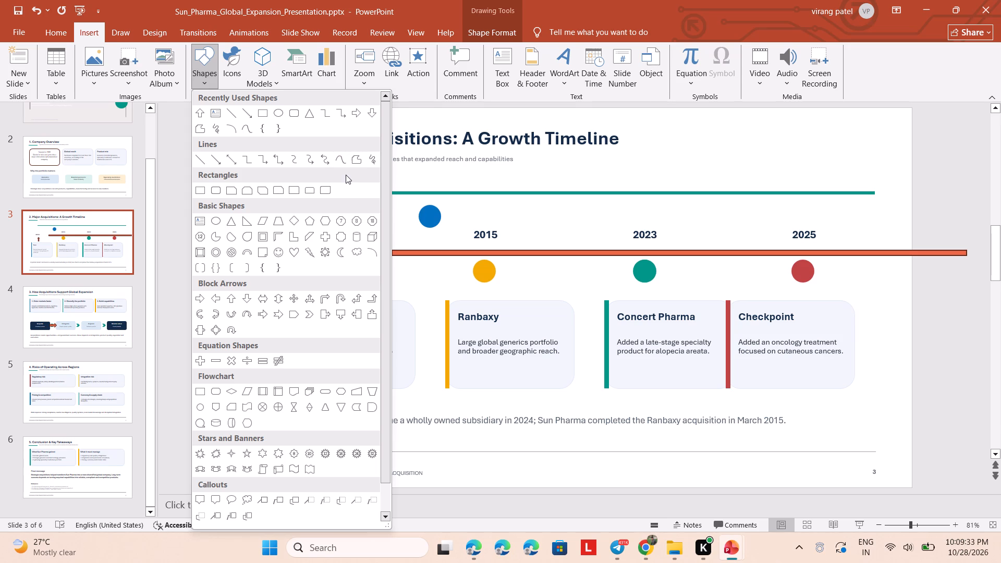
left_click(265, 162)
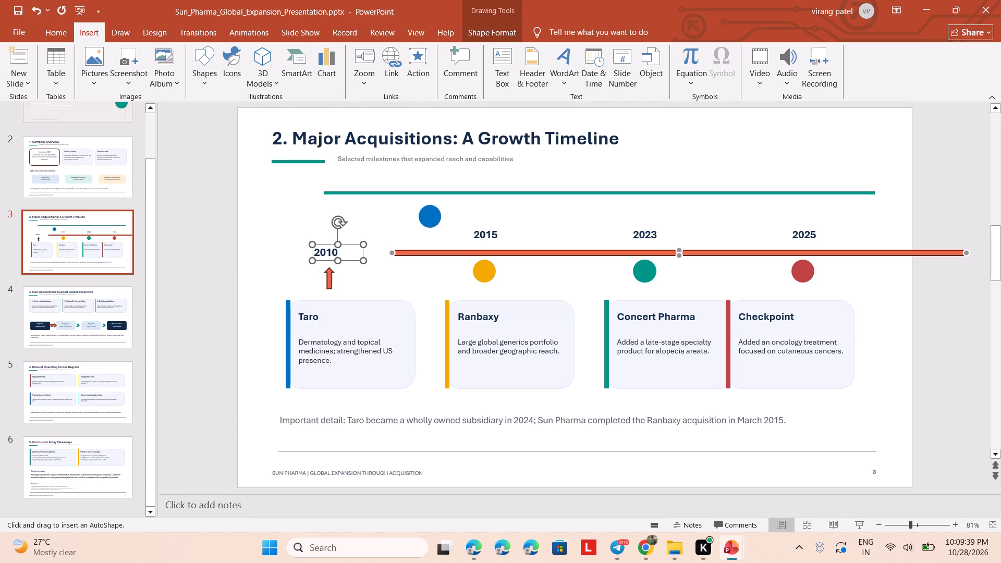
left_click(491, 219)
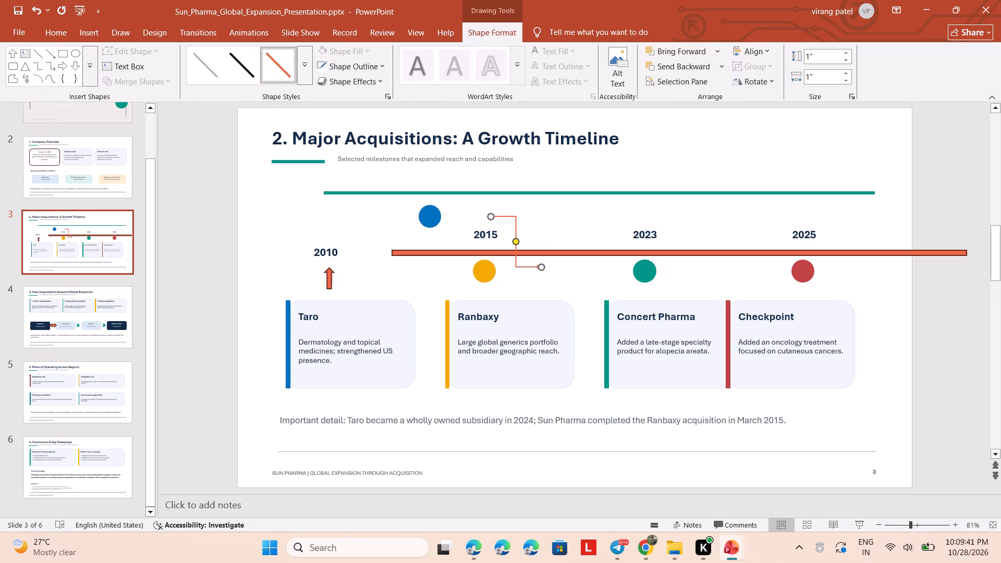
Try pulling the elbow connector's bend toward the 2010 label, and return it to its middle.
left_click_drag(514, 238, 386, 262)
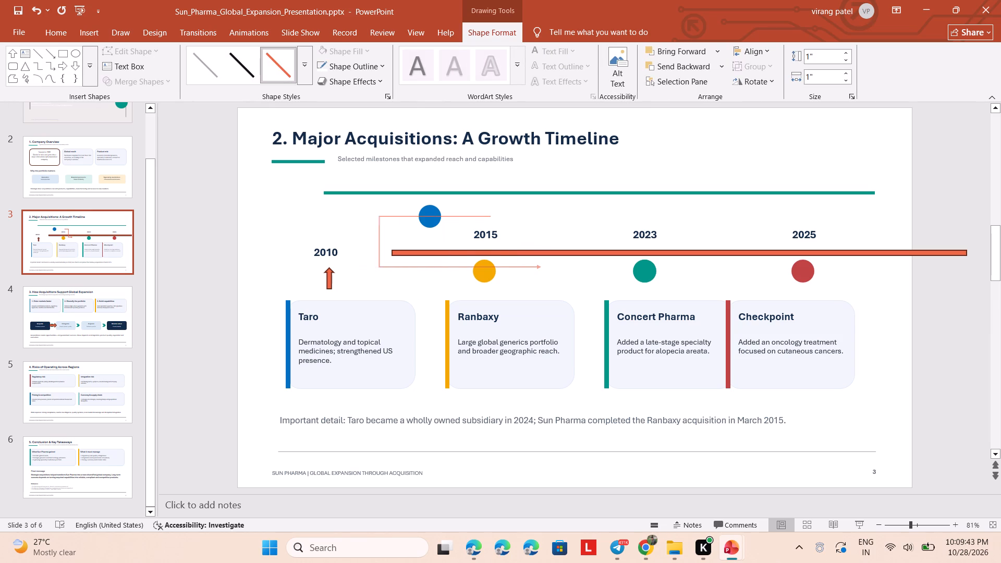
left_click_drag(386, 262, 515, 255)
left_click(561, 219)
Move the elbow arrow connector so it starts beside the 2010 label and points down into the Taro card.
left_click_drag(517, 231, 514, 231)
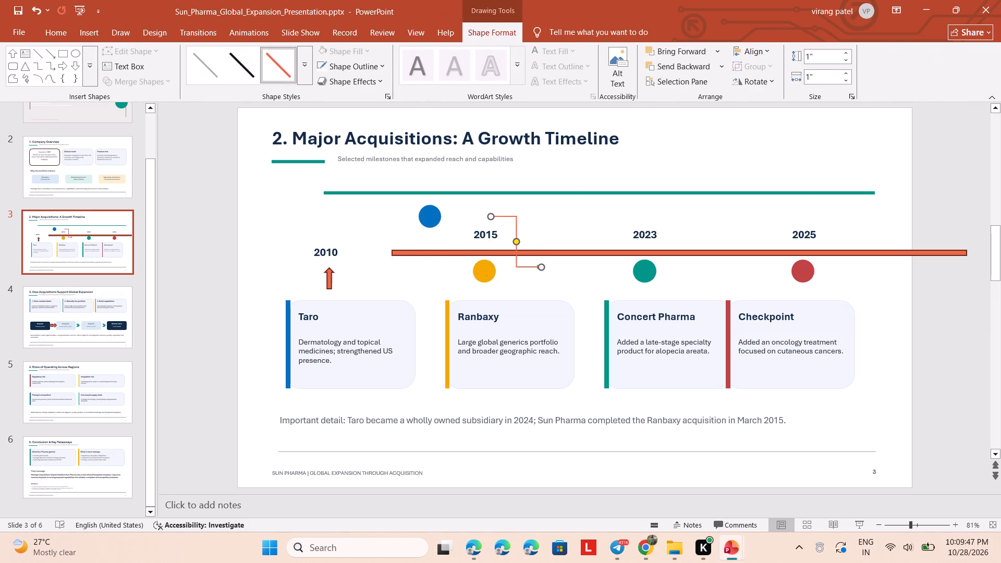
left_click_drag(514, 231, 355, 264)
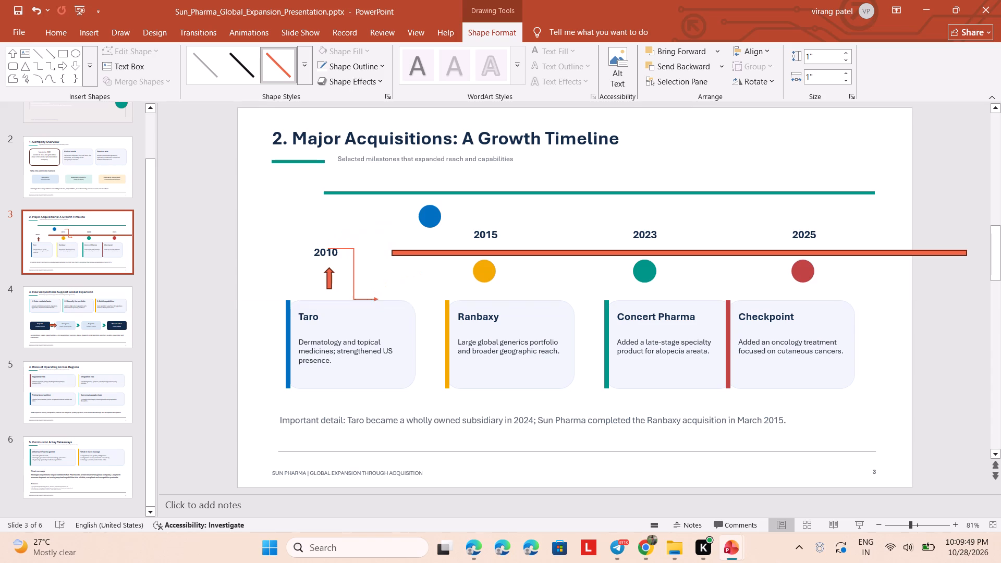
left_click_drag(355, 264, 368, 266)
left_click(438, 279)
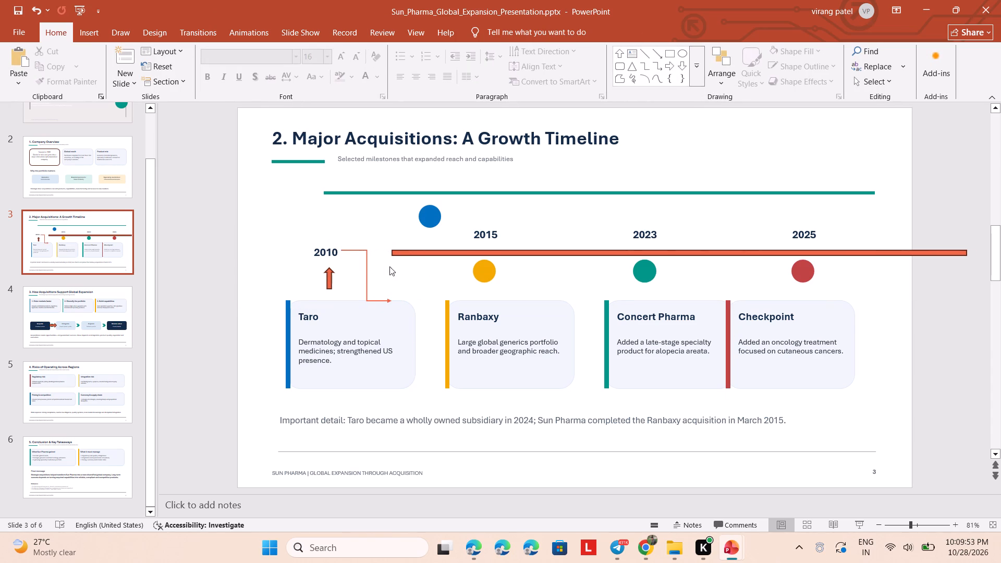
Copy the elbow arrow connector beside the 2010 label and paste a duplicate onto the slide.
left_click(469, 254)
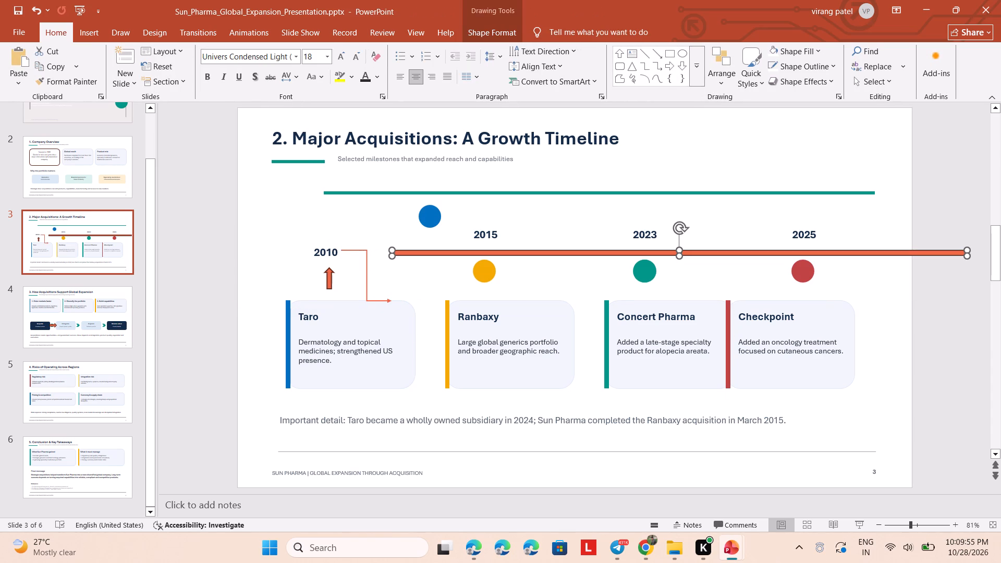
left_click(365, 272)
left_click(368, 263)
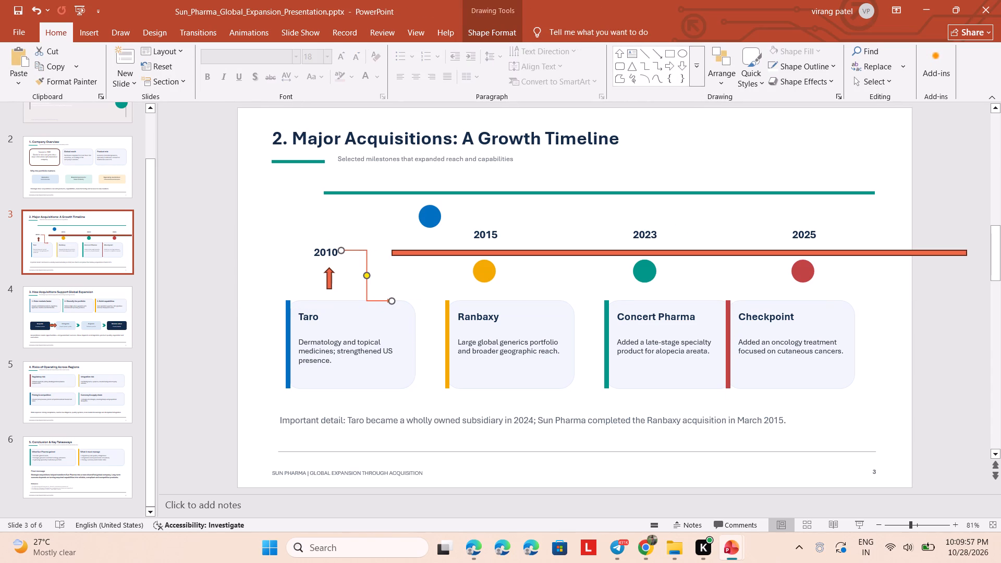
right_click(368, 262)
double_click(407, 287)
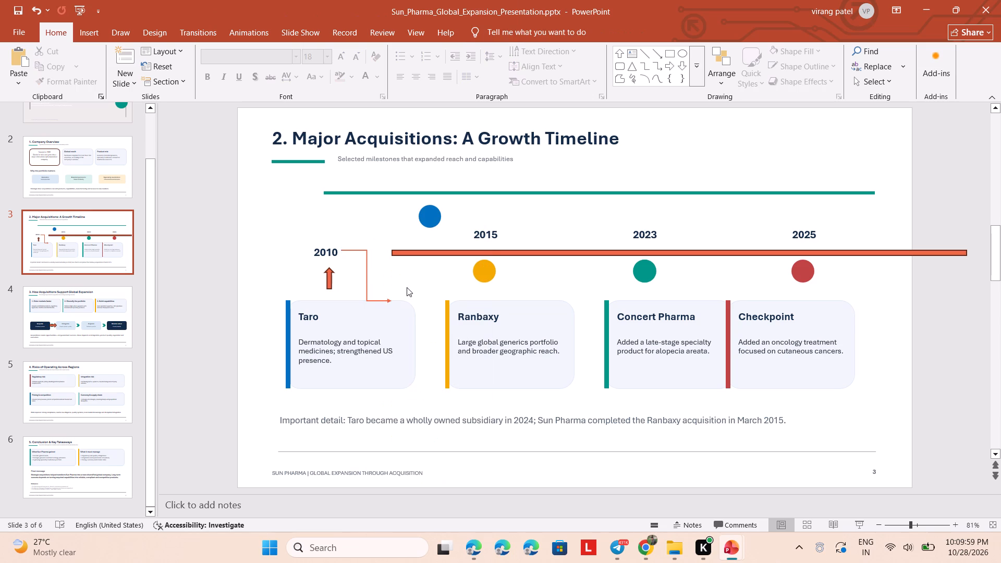
left_click(525, 235)
right_click(528, 235)
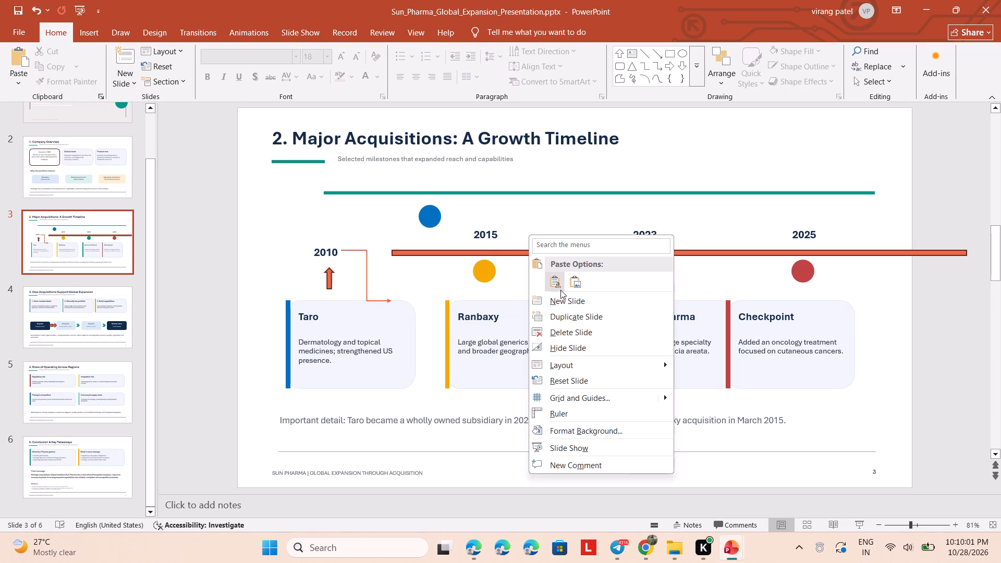
left_click(552, 281)
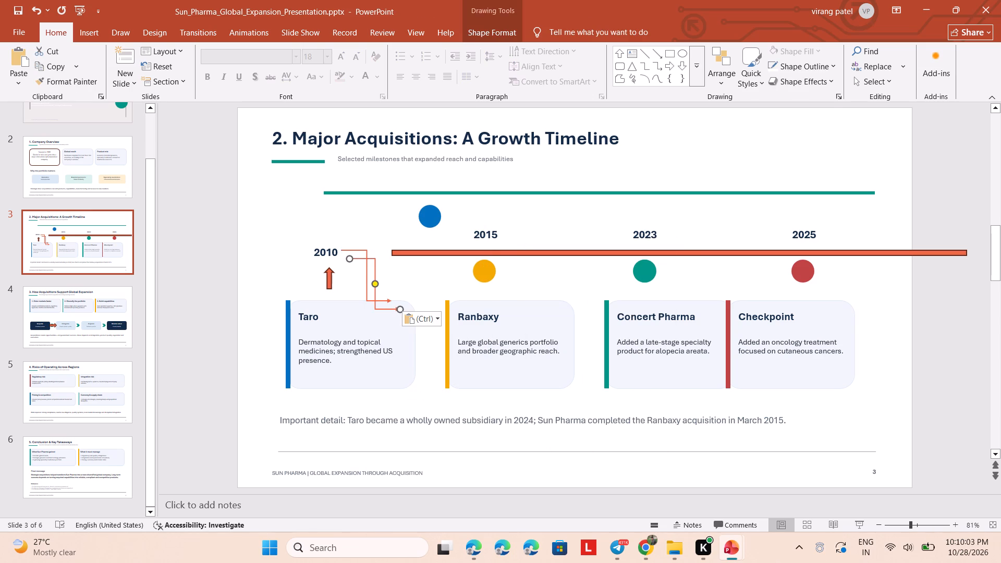
left_click(375, 285)
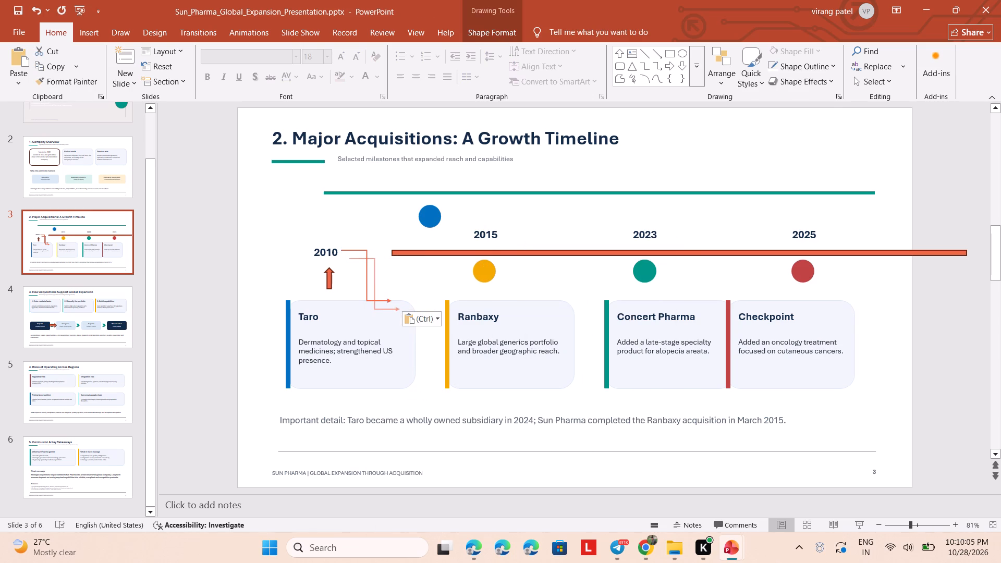
Move the duplicated elbow arrow connector so it starts beside the 2015 label and points down toward the Ranbaxy card.
left_click(375, 281)
left_click(396, 277)
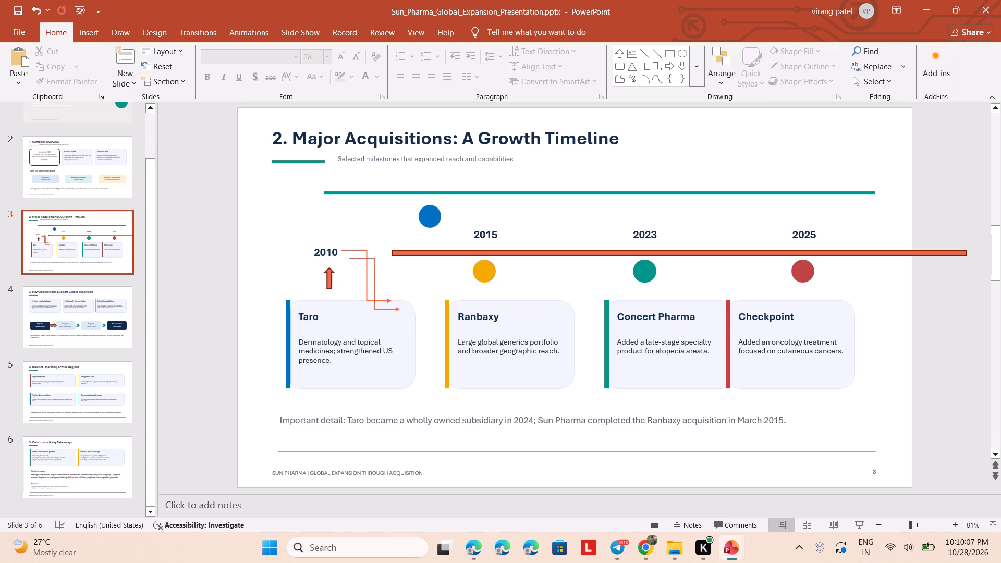
left_click_drag(372, 271, 377, 271)
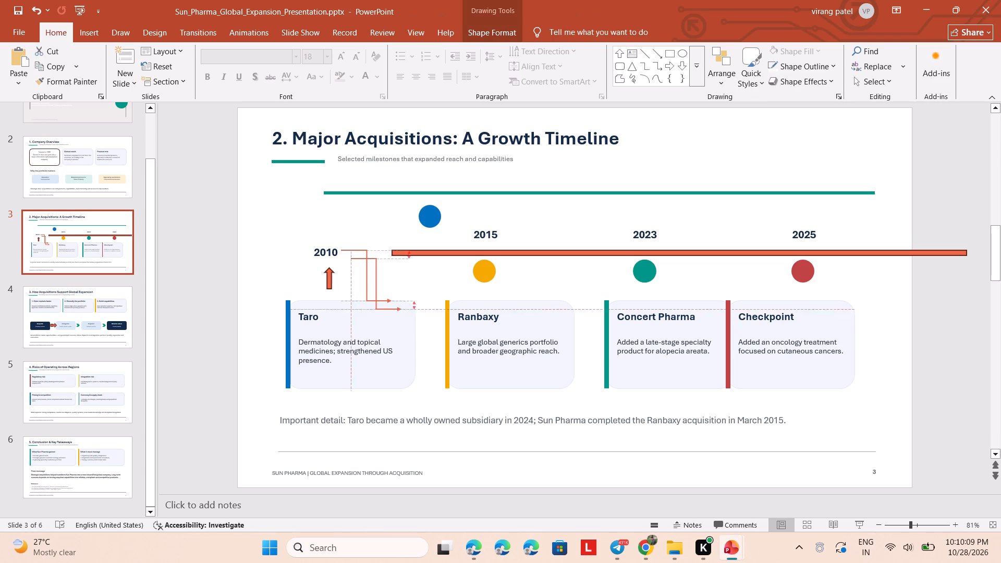
left_click_drag(377, 271, 523, 248)
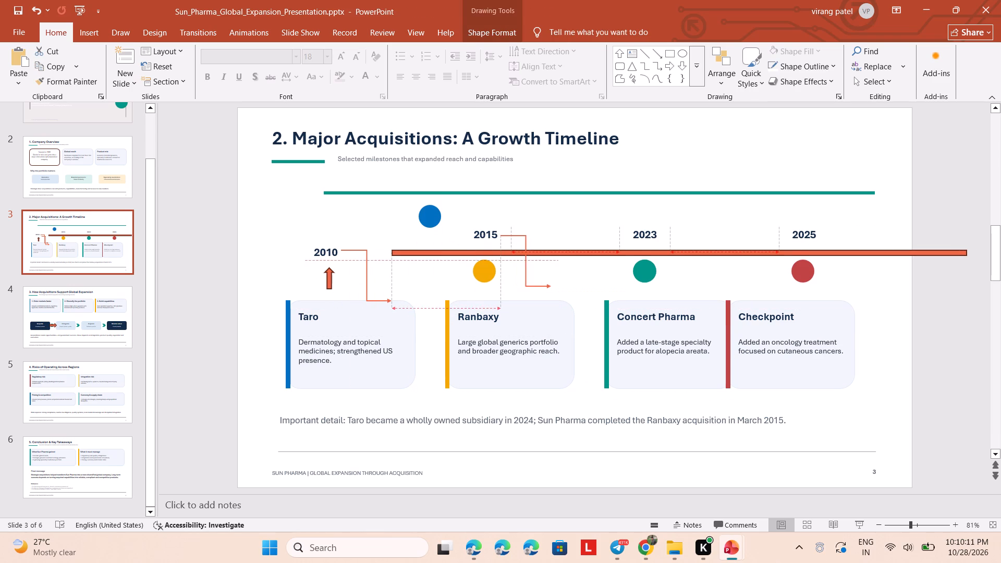
left_click_drag(523, 248, 522, 249)
left_click(522, 249)
left_click(589, 279)
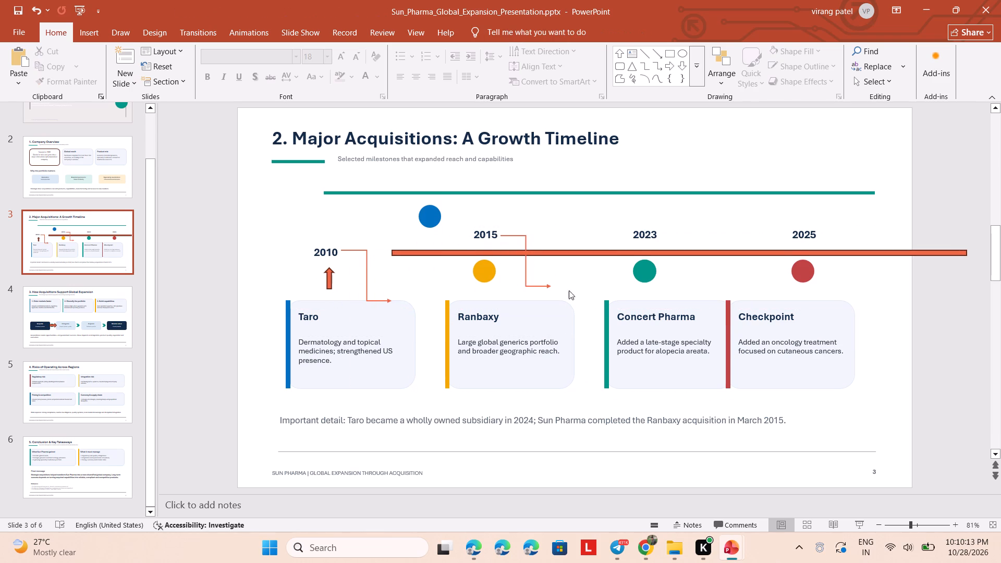
double_click(527, 271)
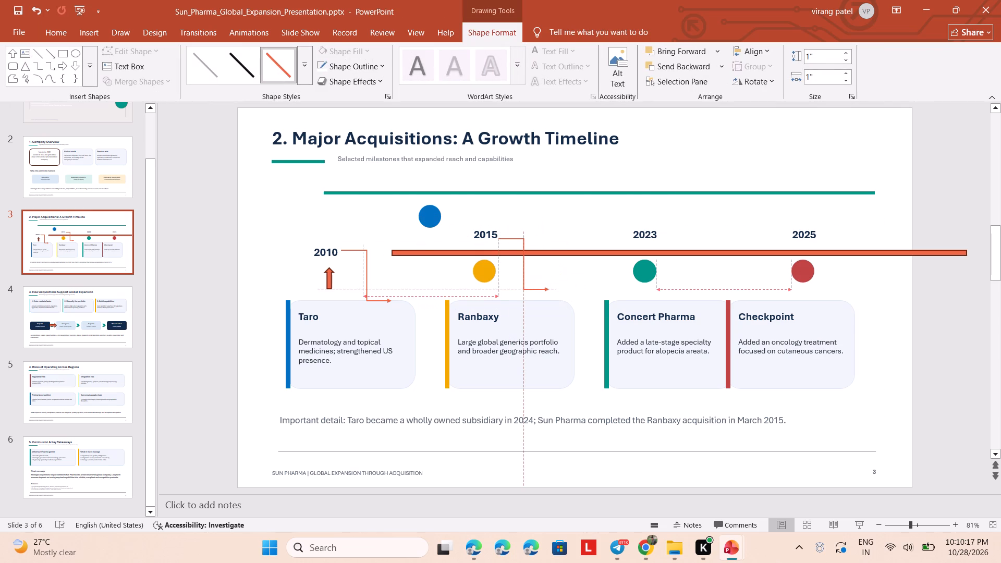
left_click(598, 271)
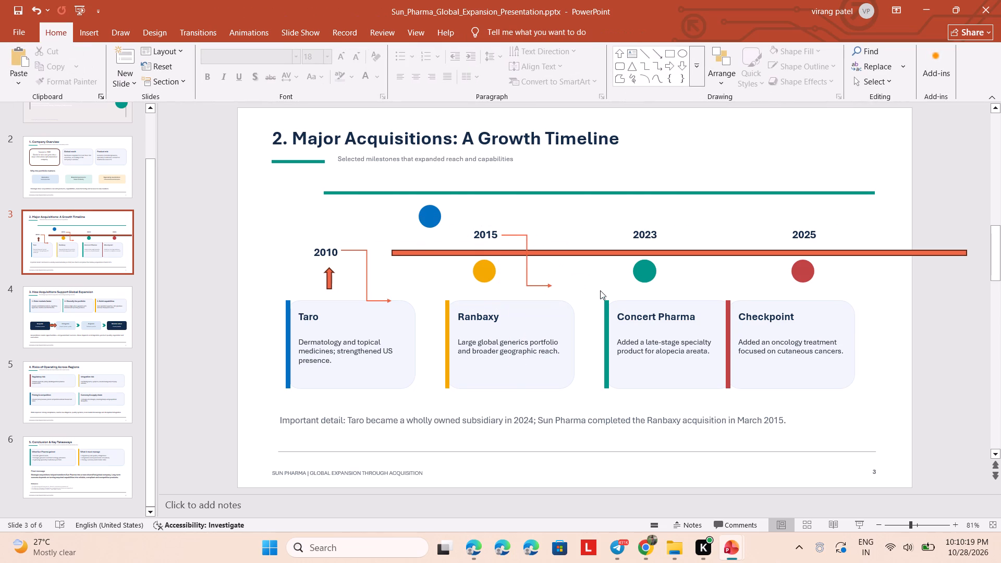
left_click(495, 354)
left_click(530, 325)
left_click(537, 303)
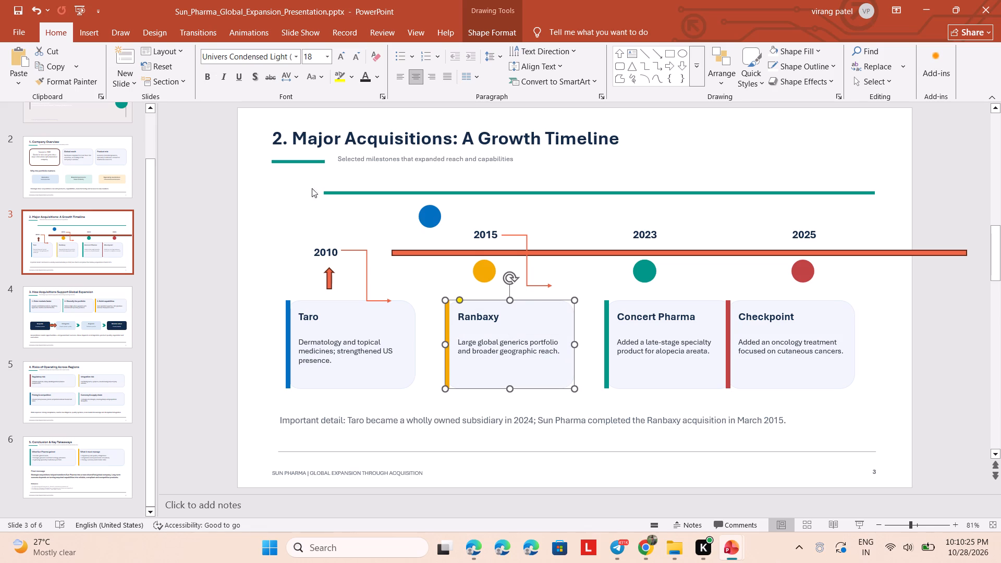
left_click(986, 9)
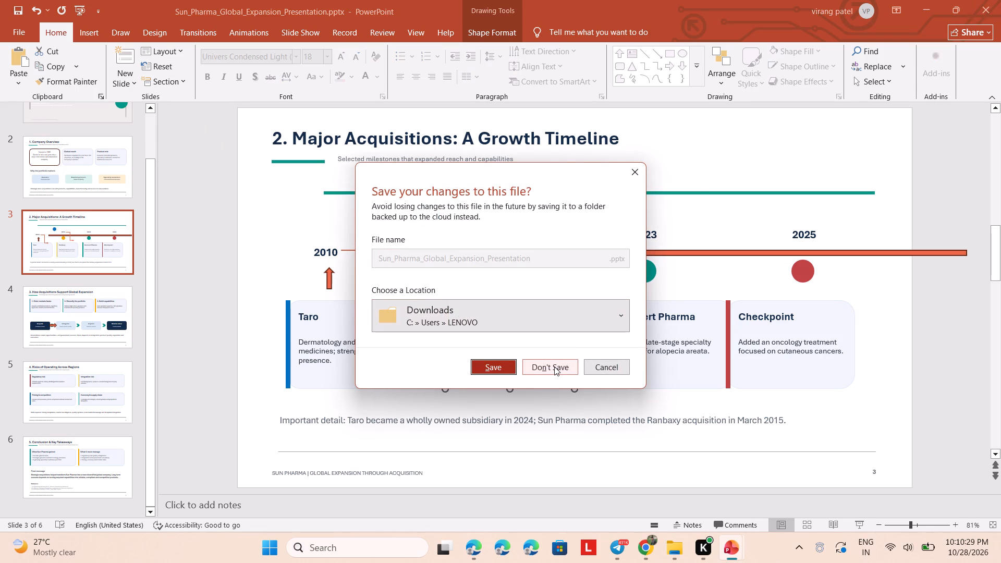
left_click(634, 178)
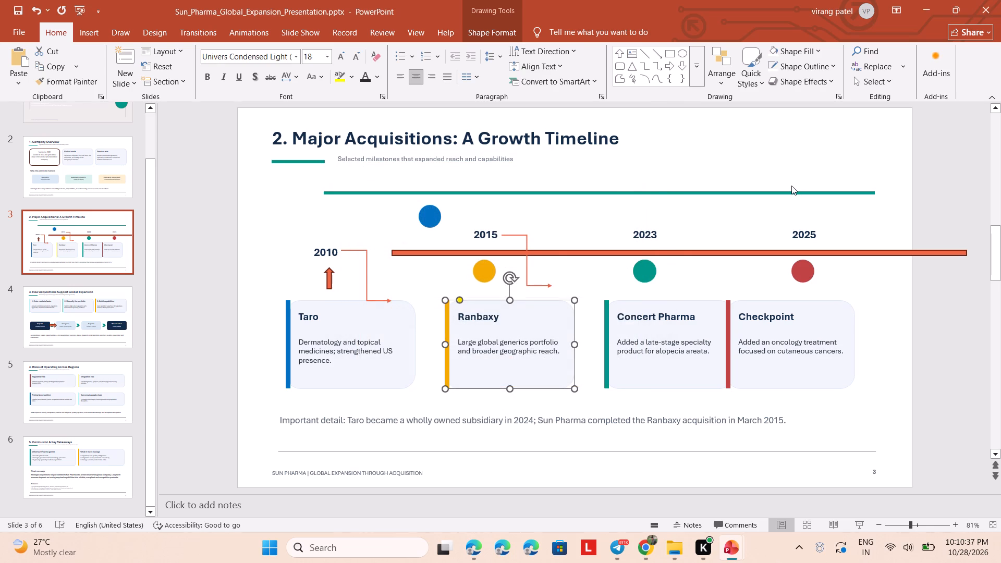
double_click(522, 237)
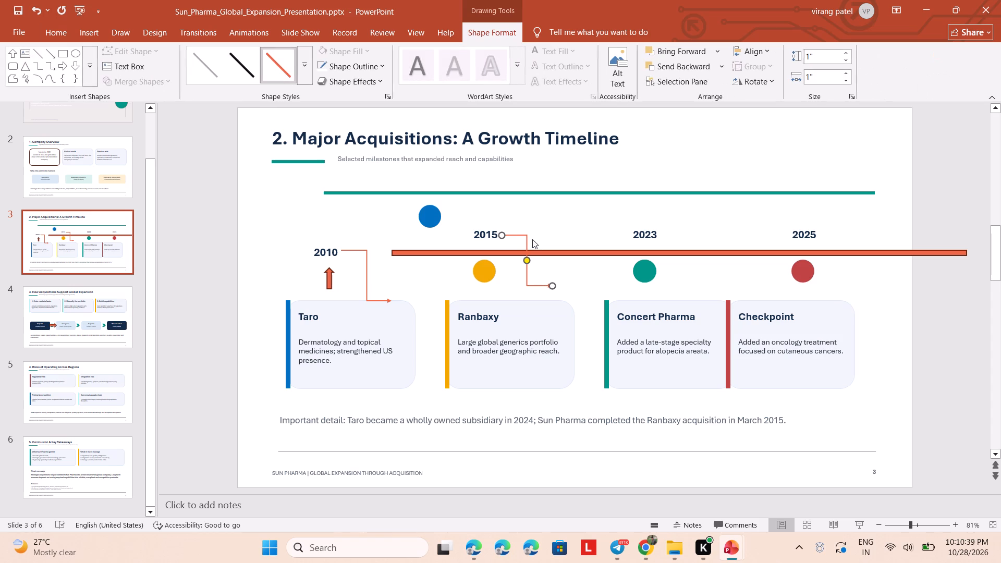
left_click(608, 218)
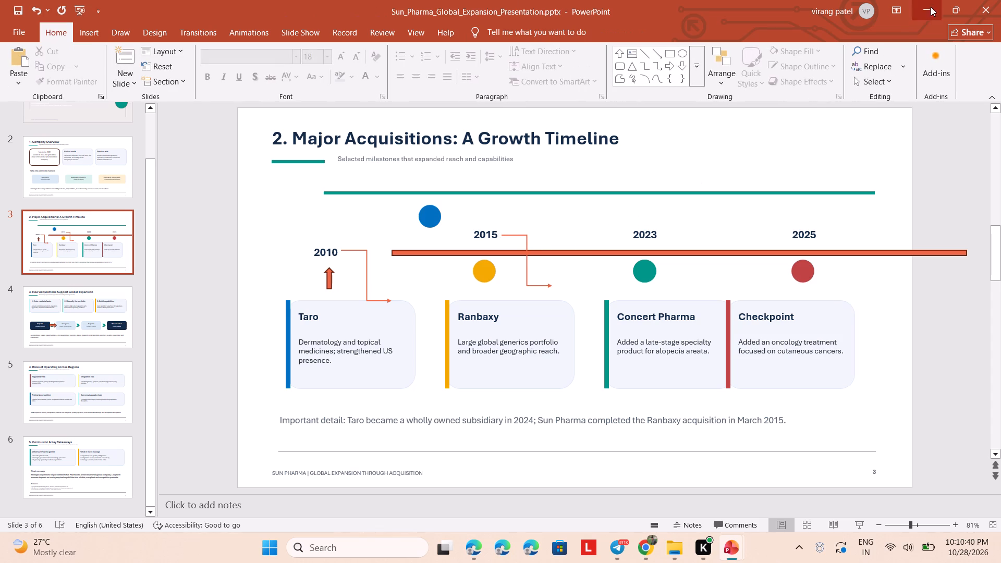
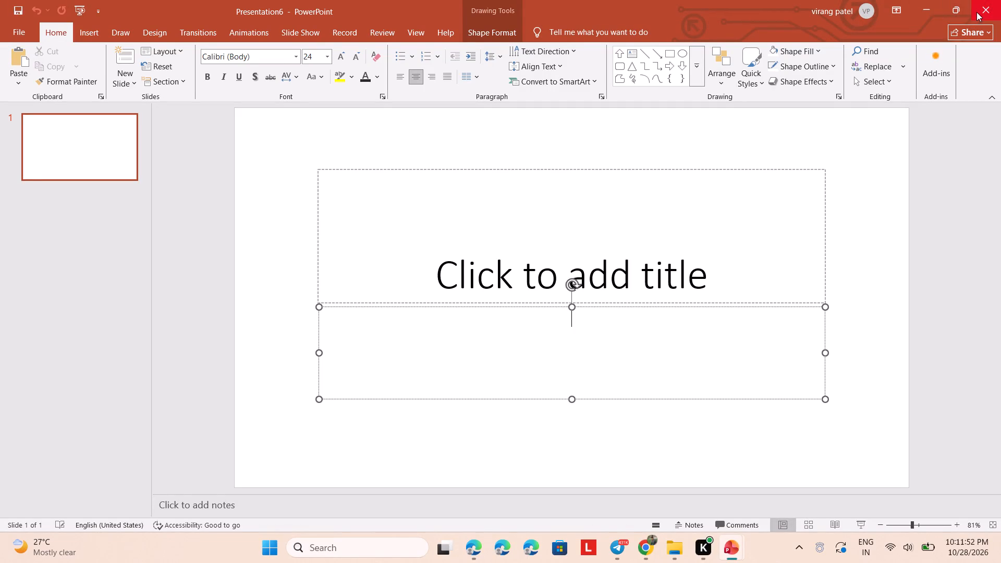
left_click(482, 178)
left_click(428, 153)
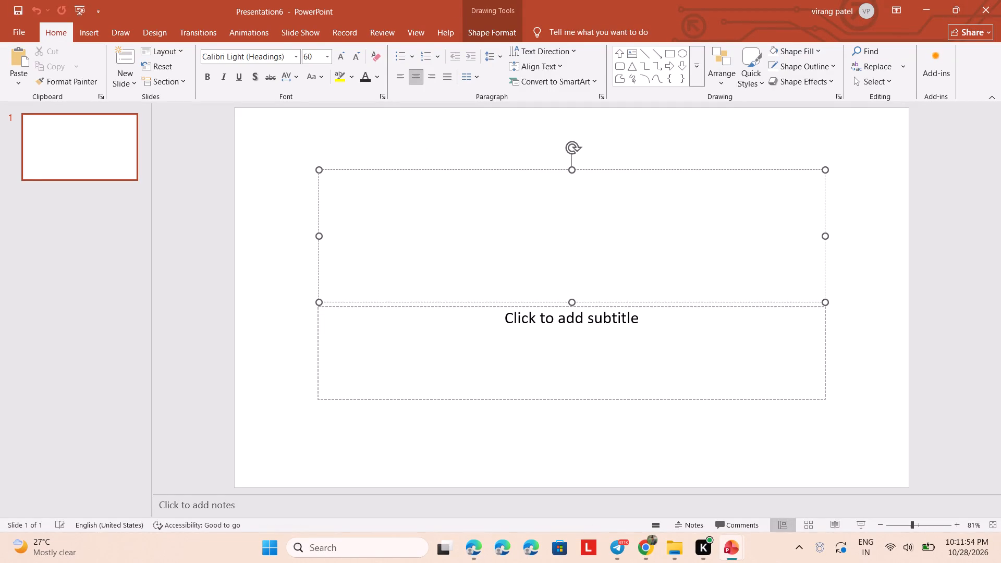
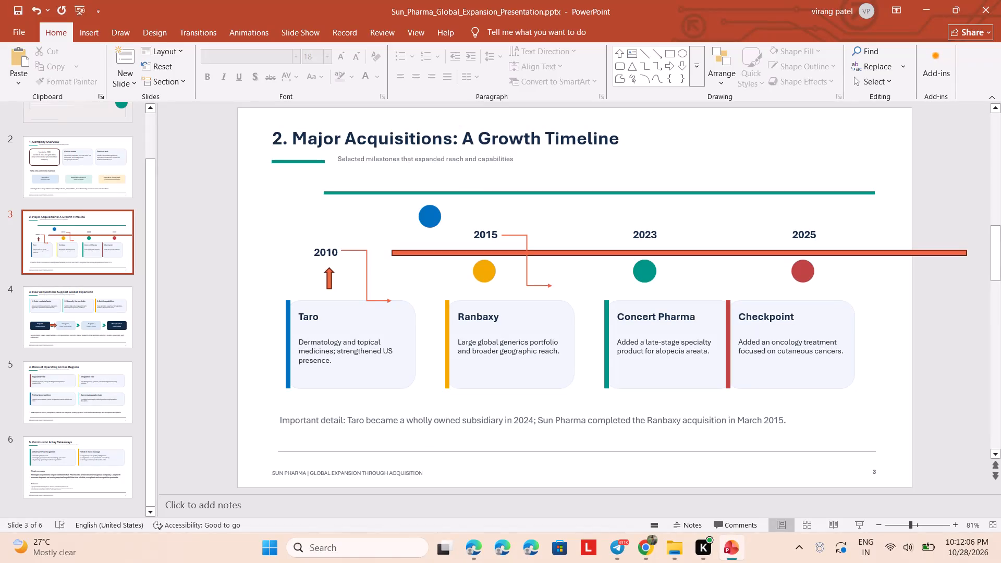
On slide 2, make the line "Founded in 1983" in the first card bold and set its size to 24.
left_click(549, 203)
scroll(309, 241, "down", 4)
scroll(311, 245, "up", 4)
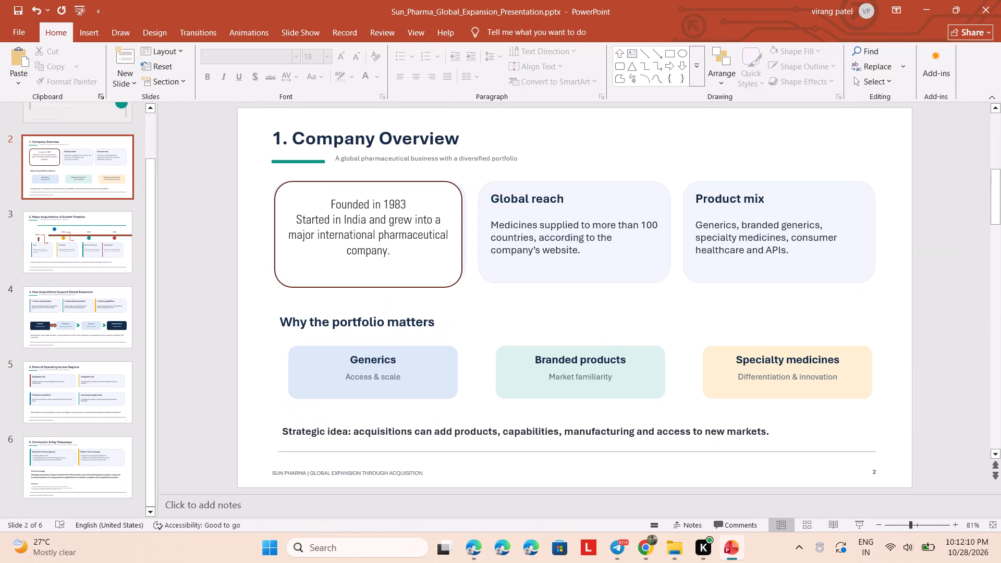
scroll(313, 241, "up", 2)
scroll(315, 239, "down", 2)
scroll(315, 239, "up", 1)
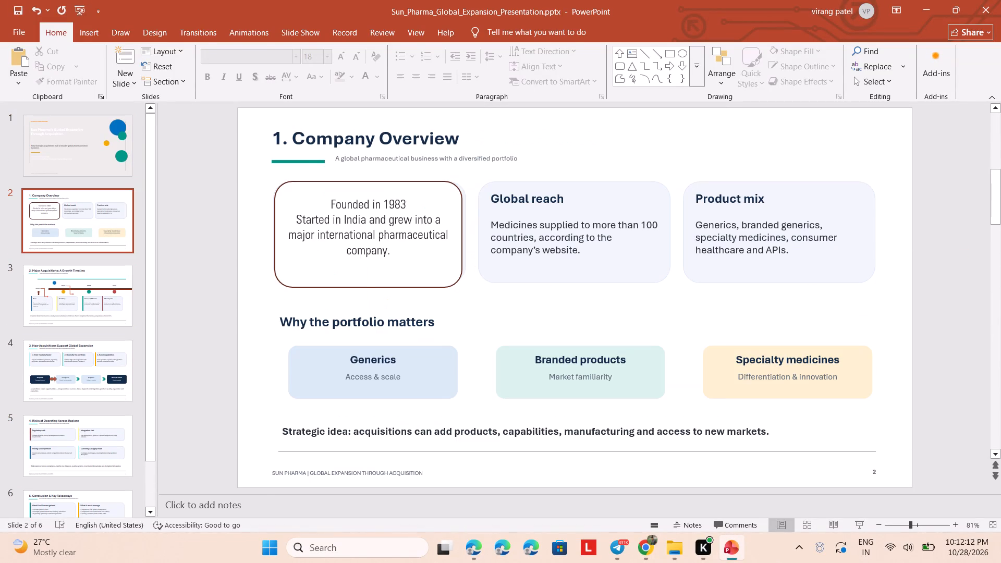
left_click(371, 204)
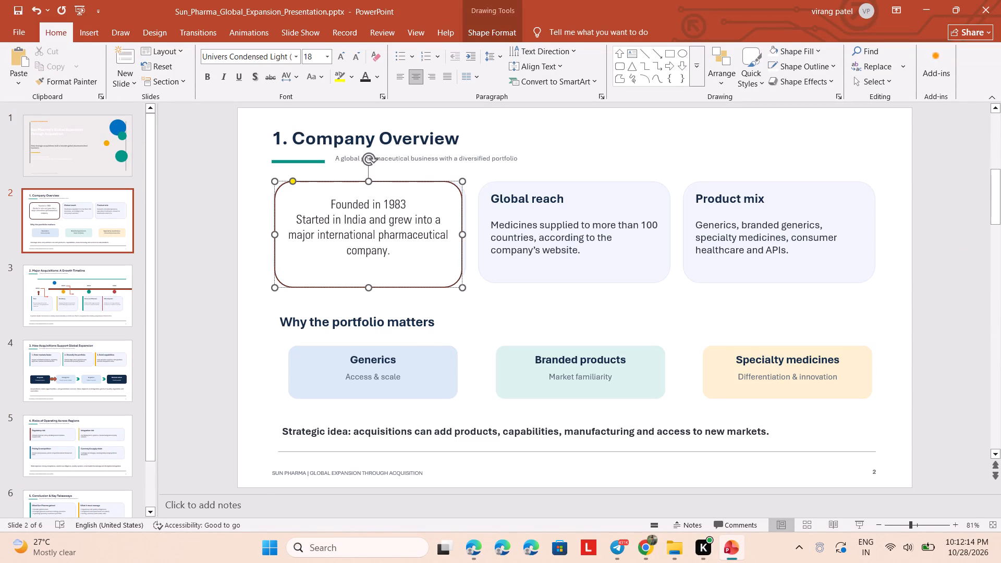
left_click_drag(328, 206, 408, 206)
left_click(417, 188)
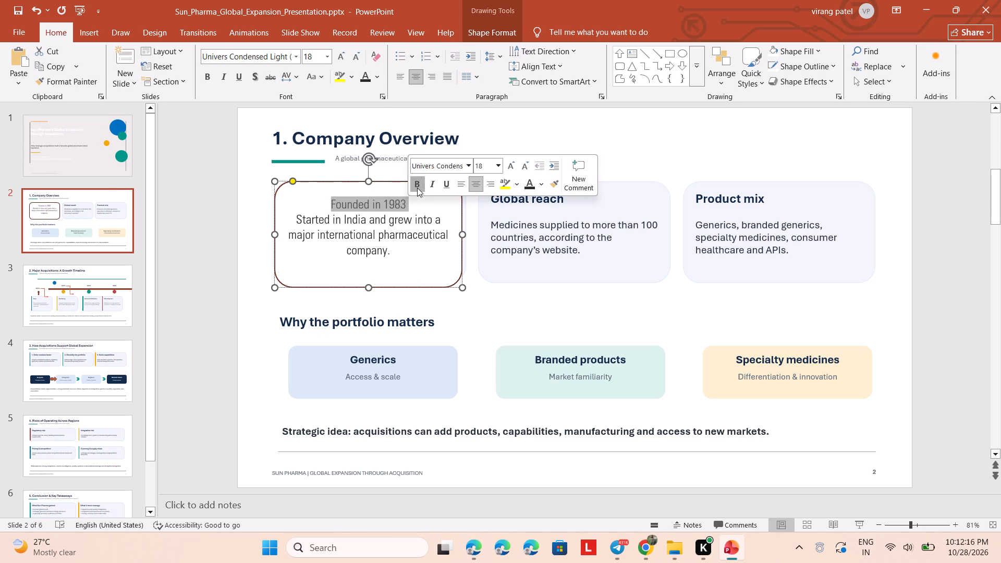
left_click(497, 167)
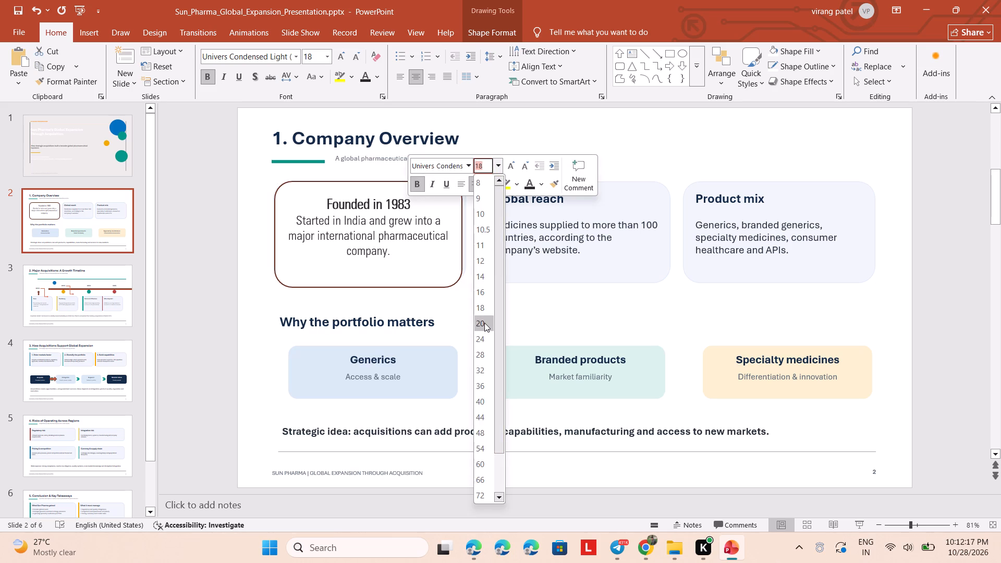
left_click(484, 332)
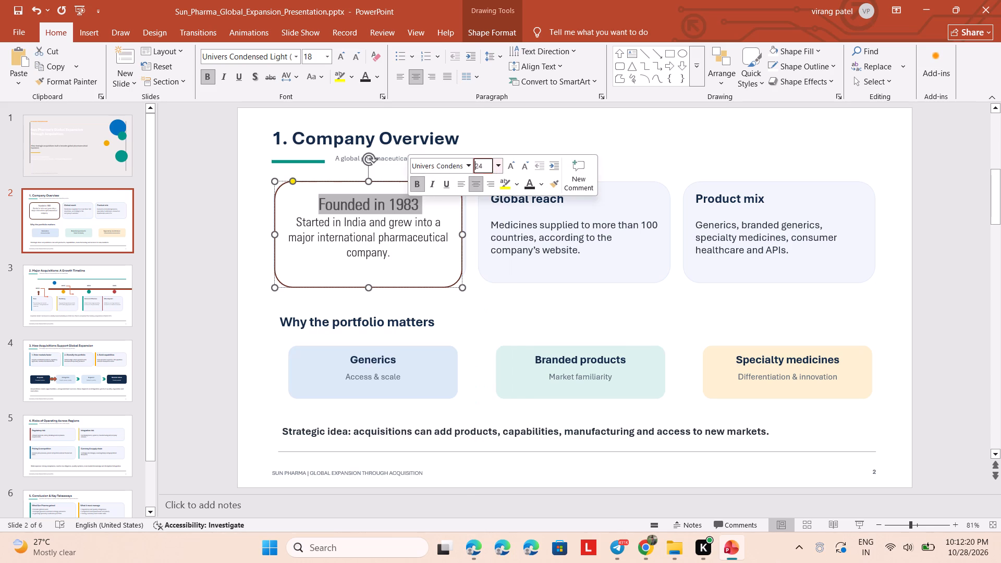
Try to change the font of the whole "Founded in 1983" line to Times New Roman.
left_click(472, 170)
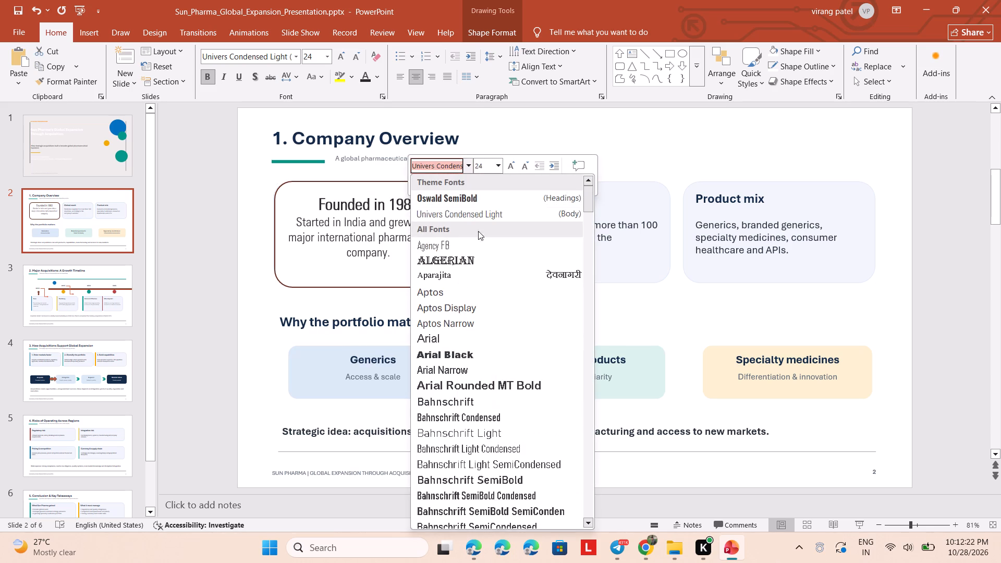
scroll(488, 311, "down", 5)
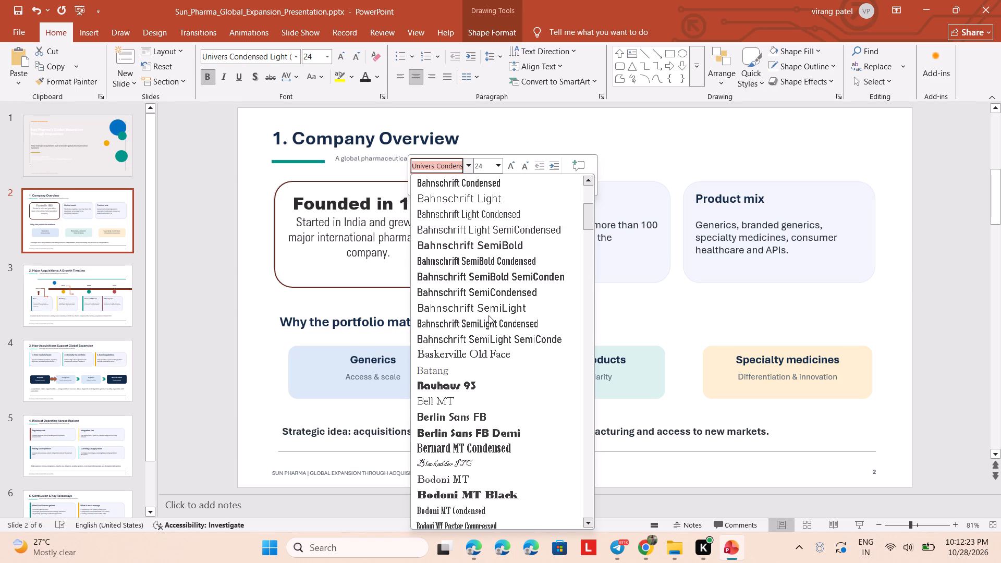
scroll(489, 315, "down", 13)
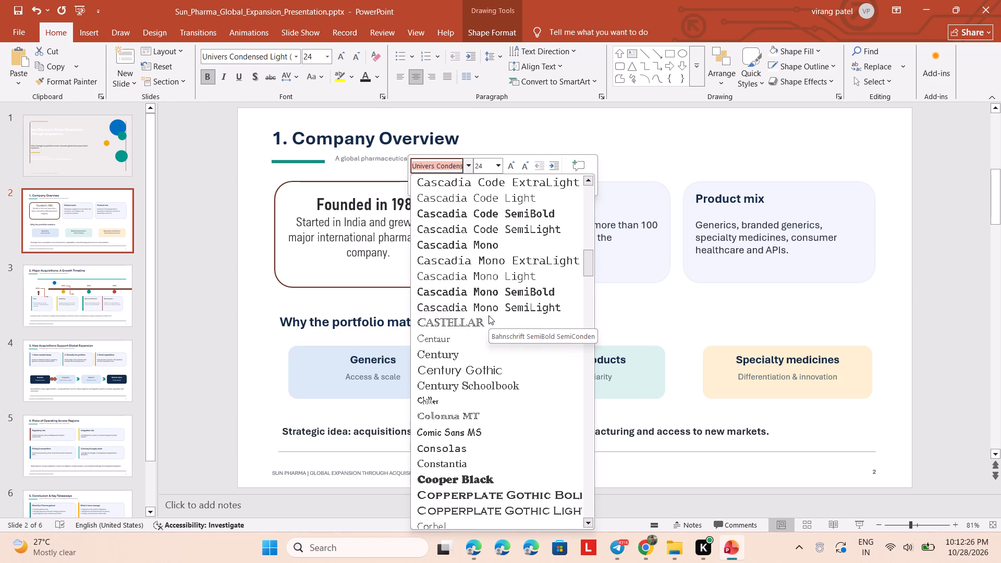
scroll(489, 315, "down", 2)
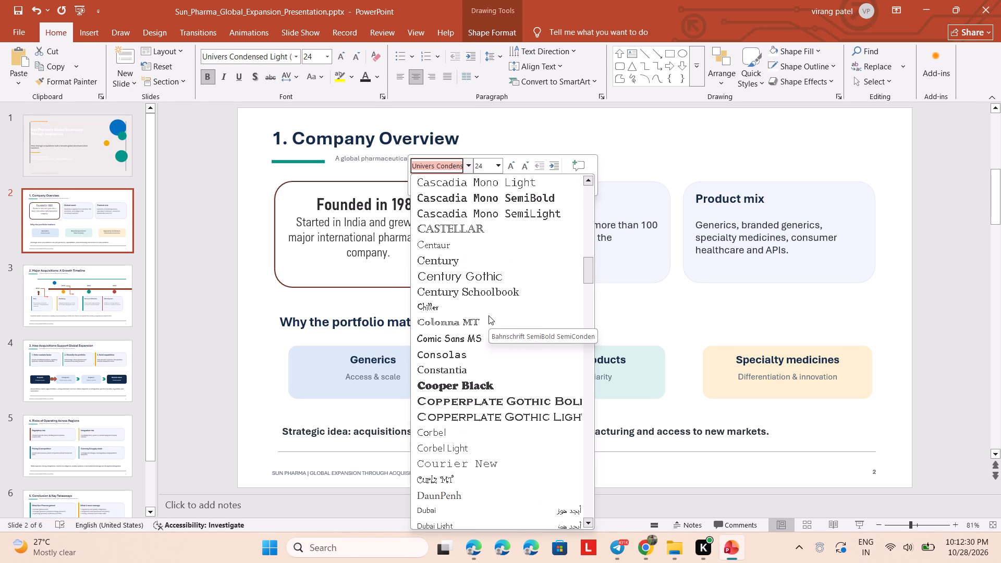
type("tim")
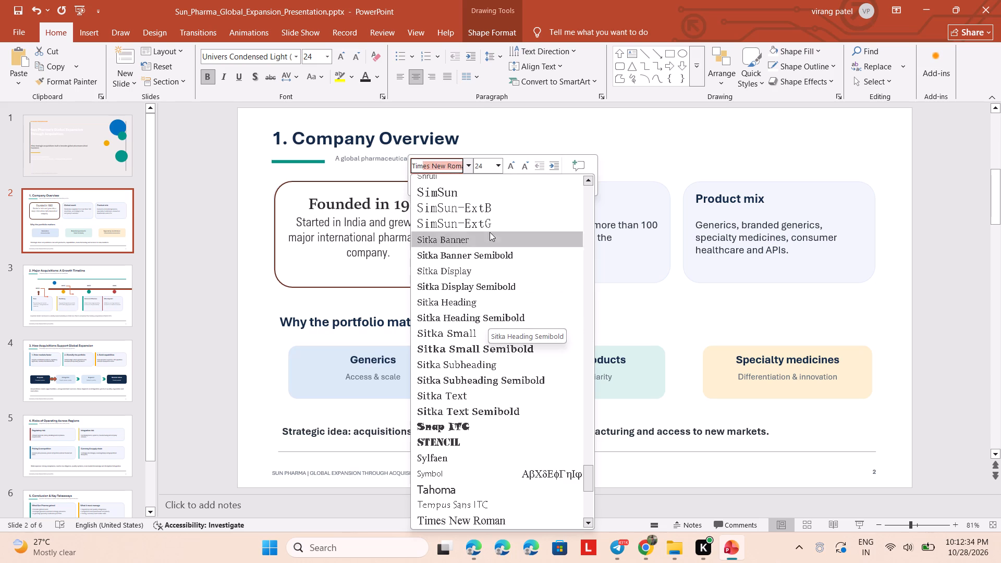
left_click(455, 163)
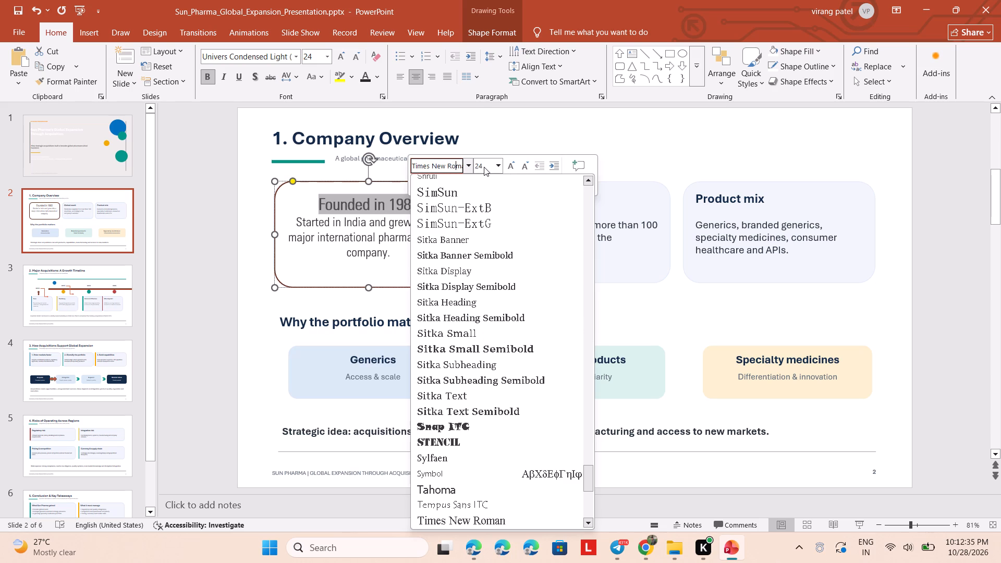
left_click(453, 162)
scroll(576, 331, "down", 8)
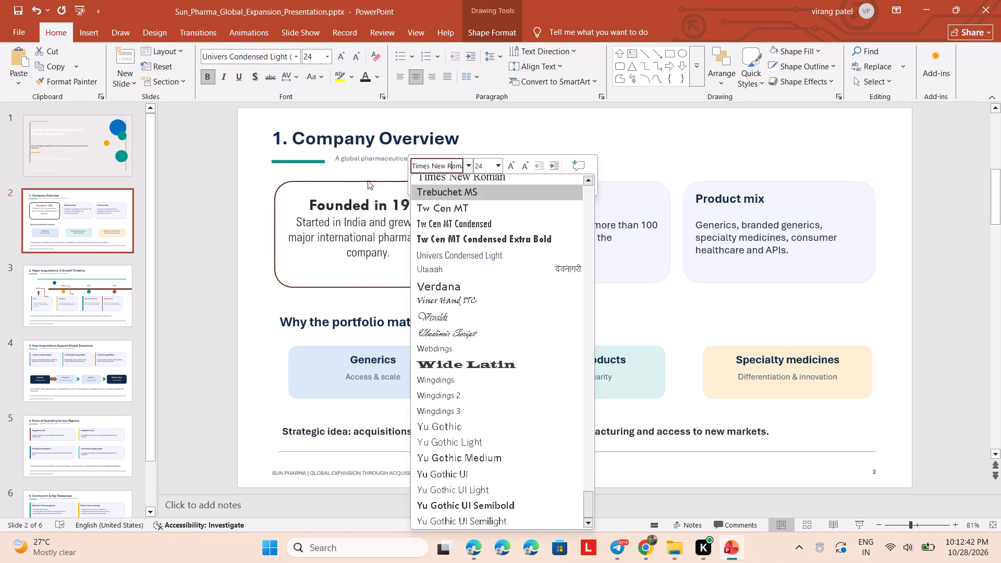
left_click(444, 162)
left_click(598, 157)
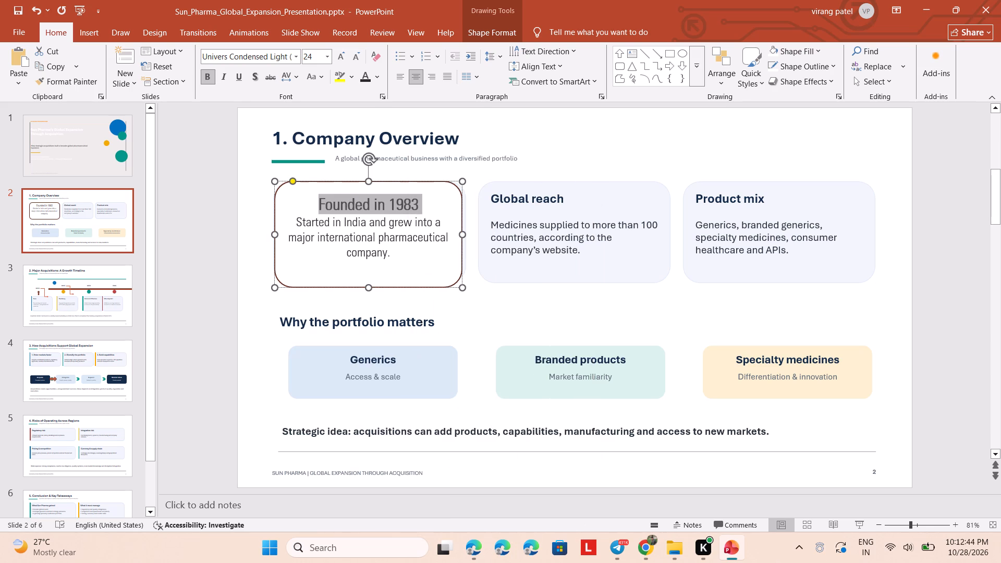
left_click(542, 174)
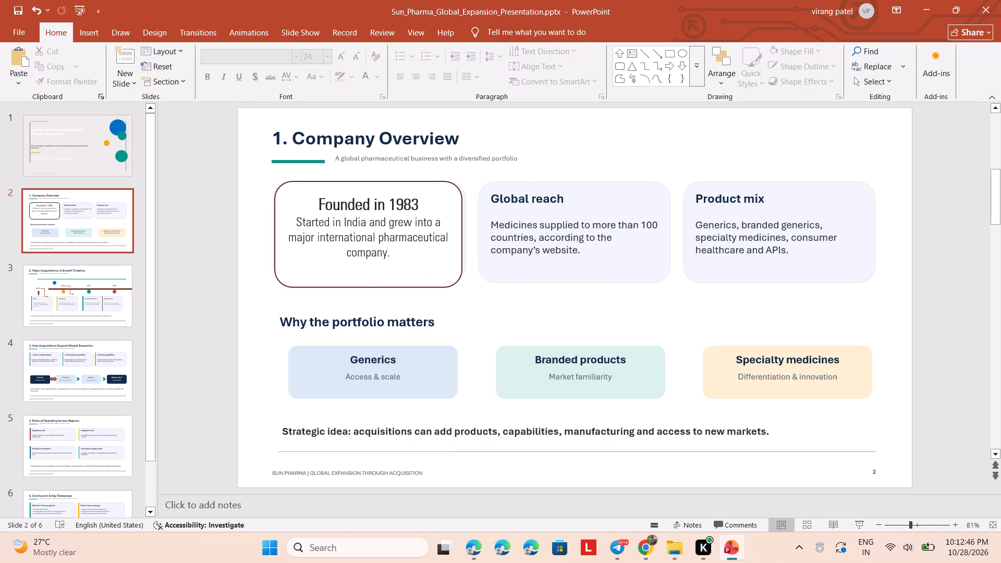
Set the font of the word "Founded" in the first card to Times New Roman.
left_click(326, 205)
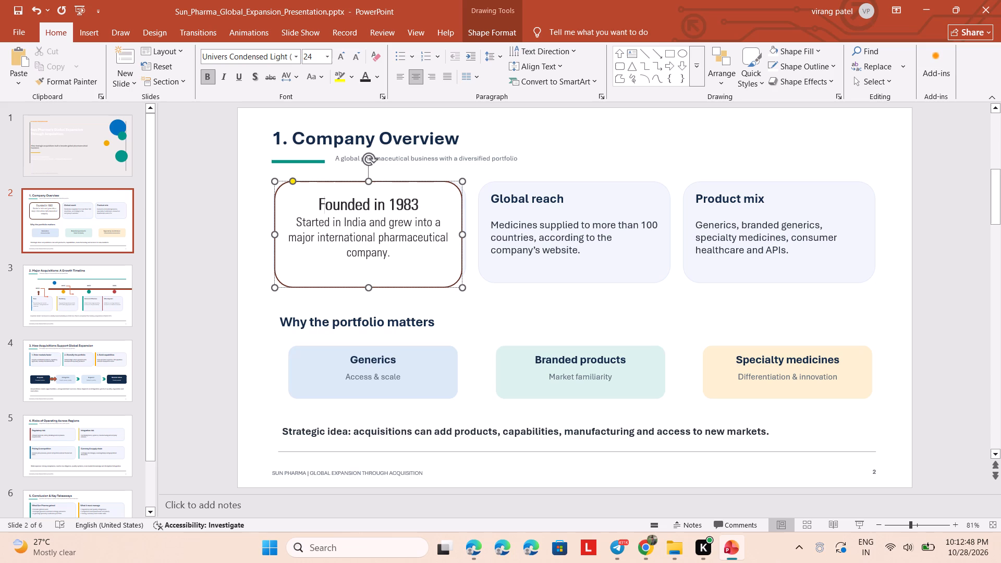
left_click(294, 57)
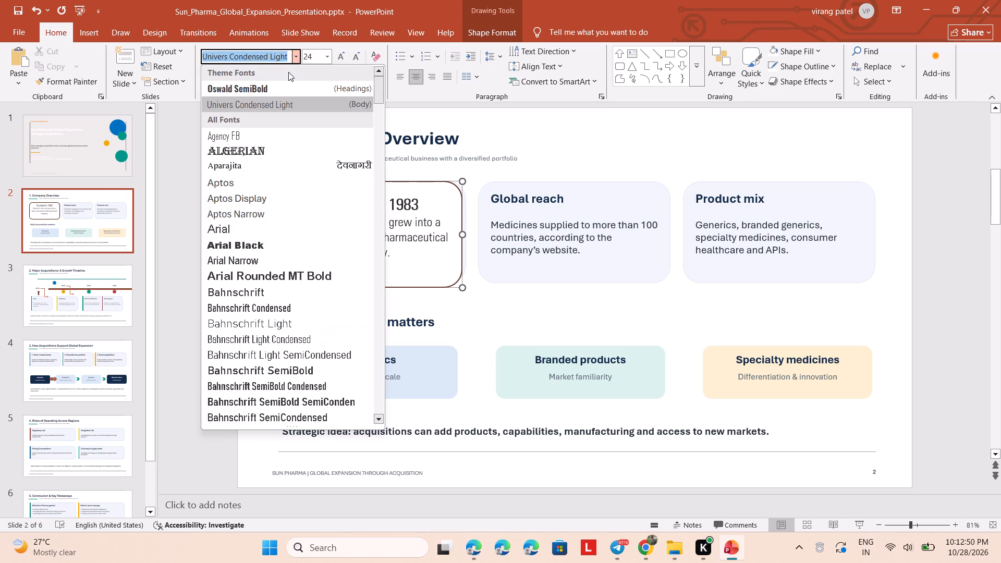
key("BackSpace")
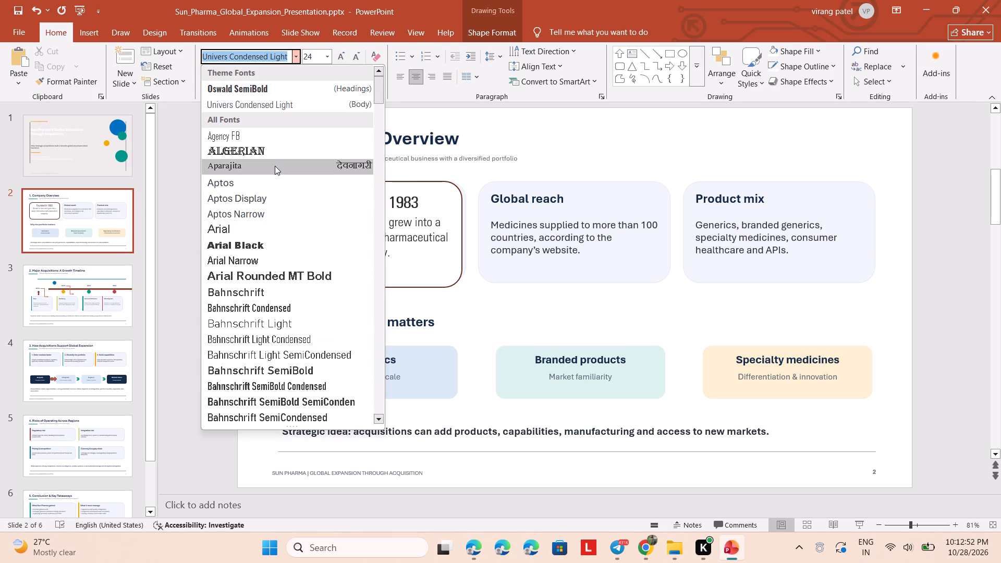
type("time")
left_click(277, 51)
left_click(278, 56)
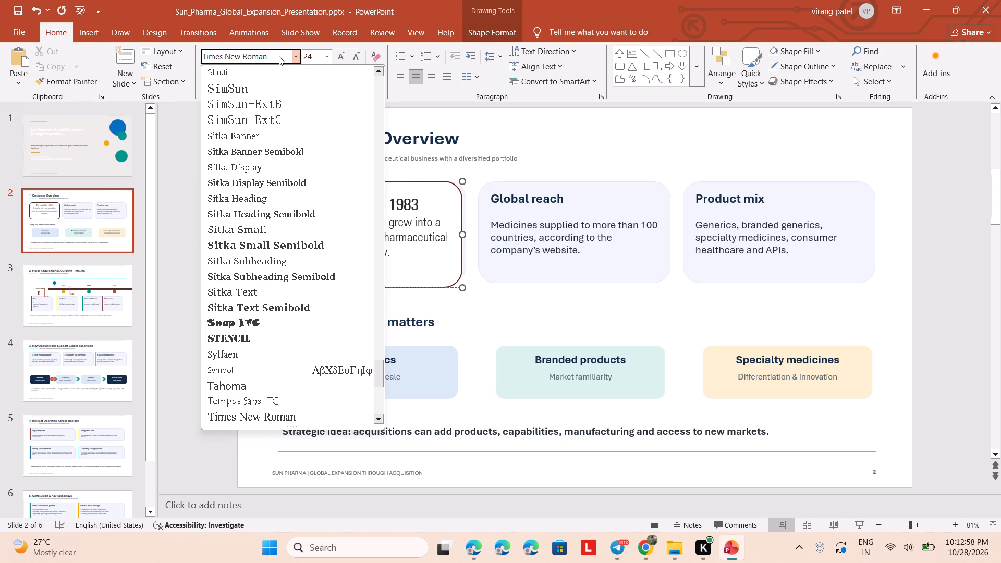
key("Return")
left_click(344, 197)
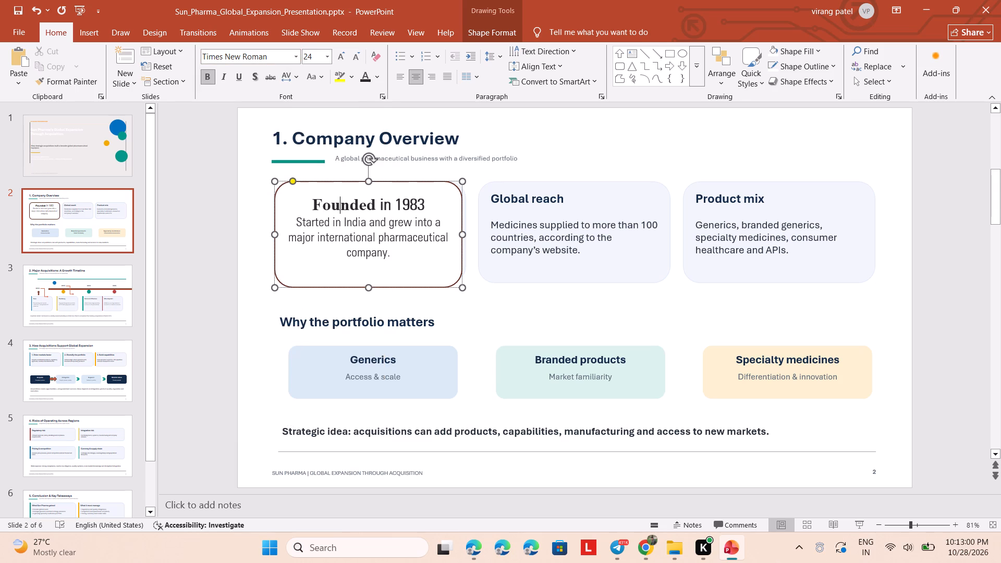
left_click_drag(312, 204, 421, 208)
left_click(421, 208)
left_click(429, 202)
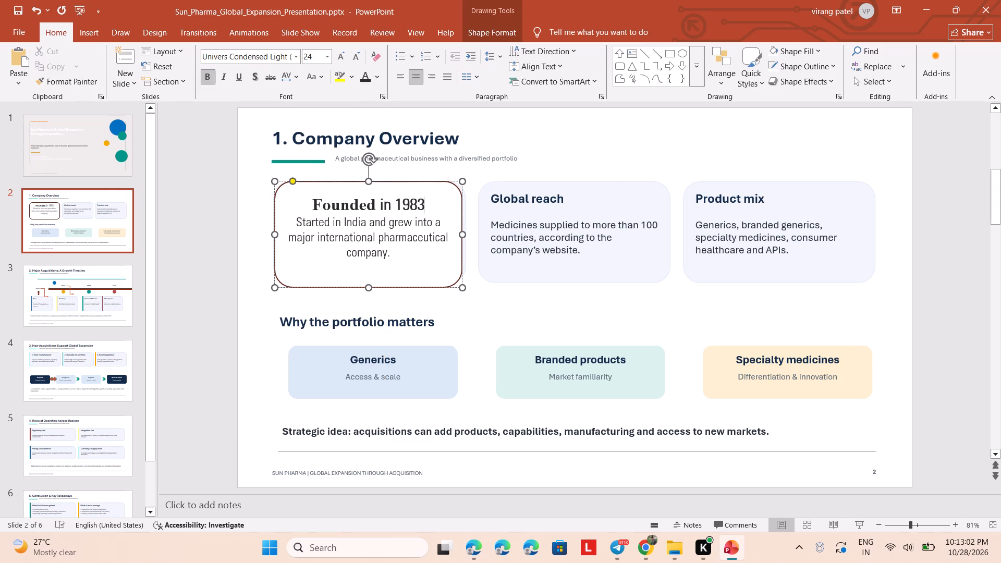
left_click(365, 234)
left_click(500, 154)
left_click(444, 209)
Shift the "Founded in 1983" card slightly to the left on the Company Overview slide.
left_click(445, 194)
left_click_drag(454, 190, 458, 190)
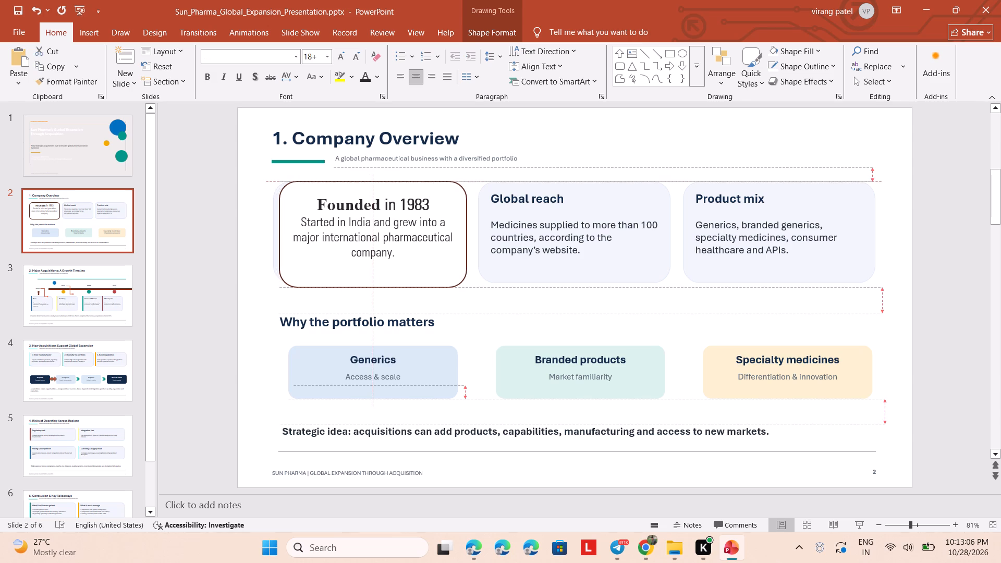
left_click_drag(458, 190, 459, 190)
left_click_drag(459, 190, 452, 190)
Delete the subtitle text box "A global pharmaceutical business with a diversified portfolio" beneath the Company Overview title.
left_click(528, 157)
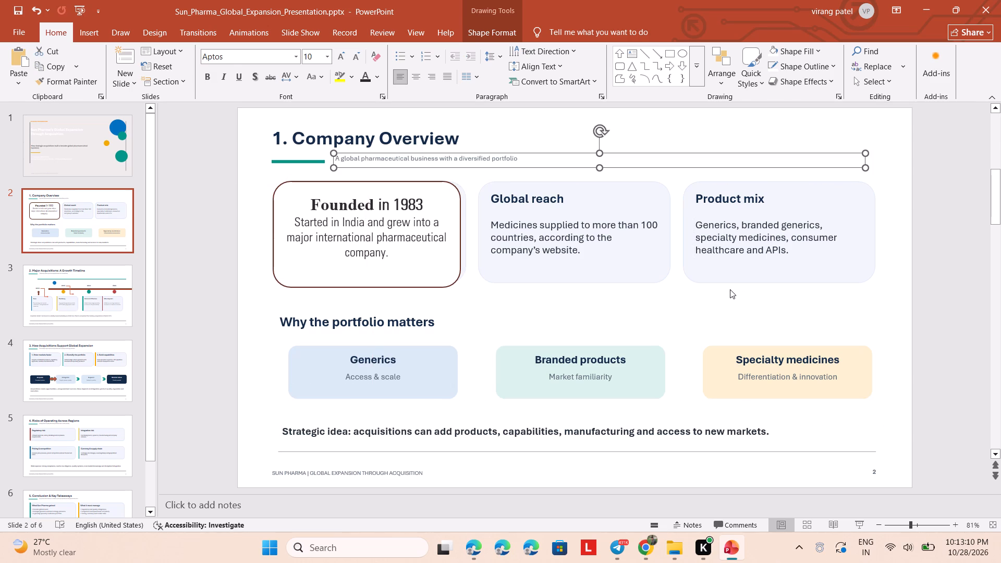
left_click(729, 289)
left_click(458, 157)
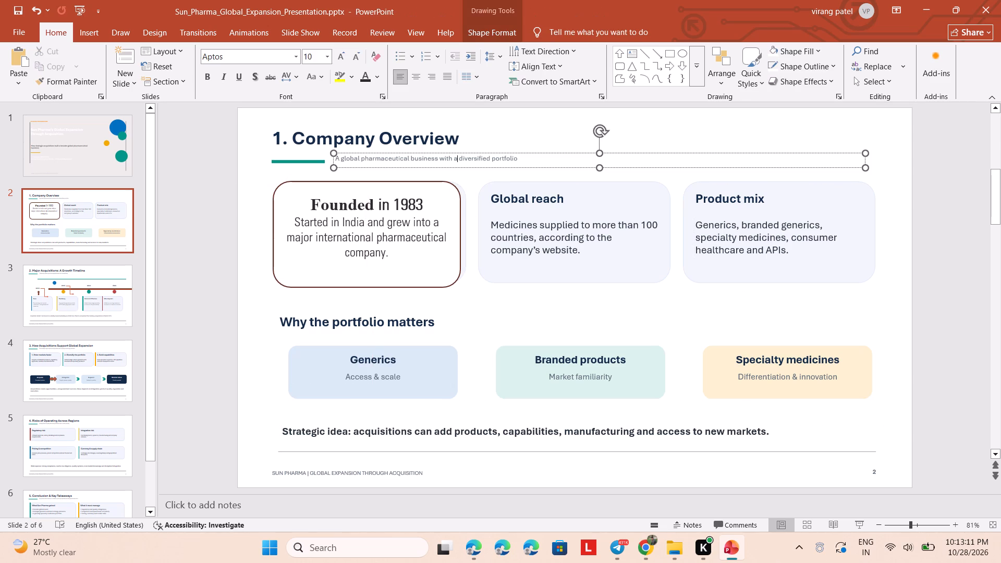
key("BackSpace")
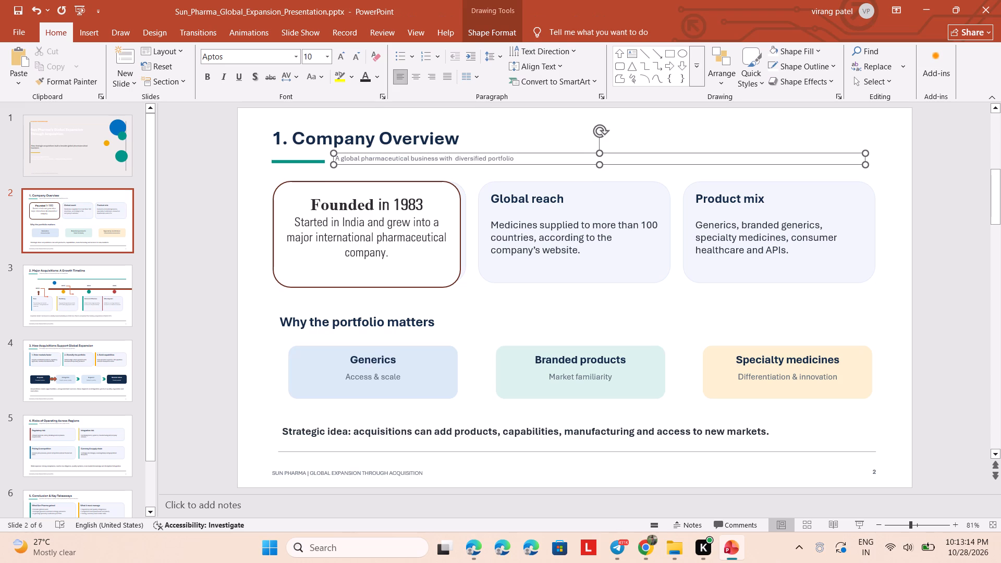
left_click(539, 163)
key("BackSpace")
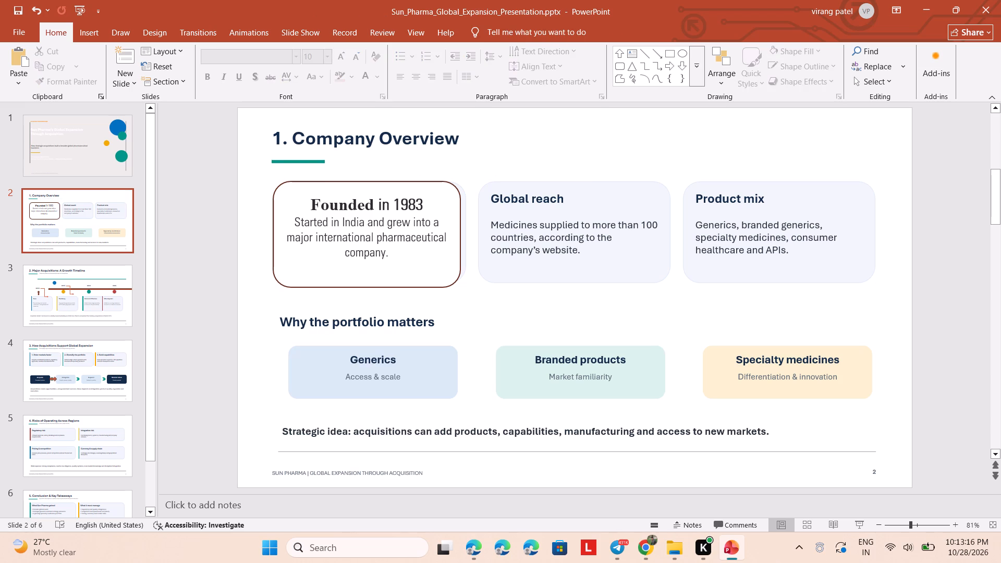
Stretch the green accent bar under the Company Overview title rightward to just past the Product mix card's right edge.
left_click(320, 160)
left_click_drag(326, 162, 884, 156)
left_click(825, 136)
left_click(796, 182)
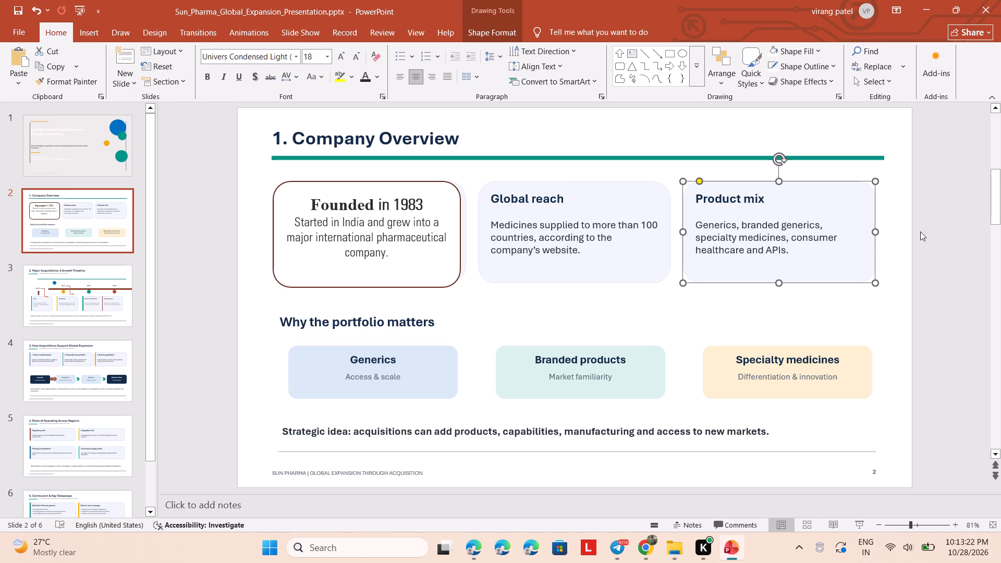
left_click(896, 186)
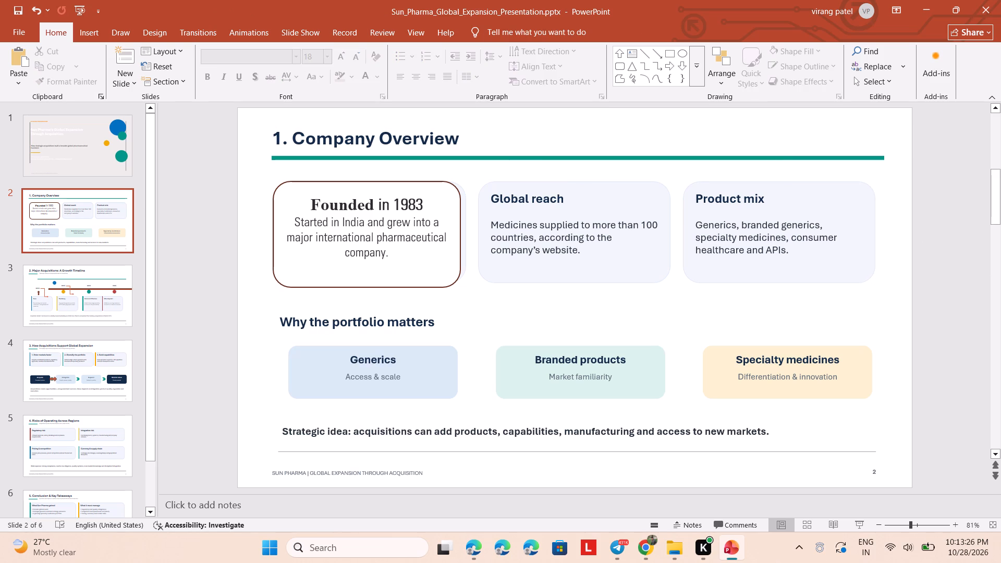
Look through slides 3 to 6 to review their current layout and styling.
left_click(565, 216)
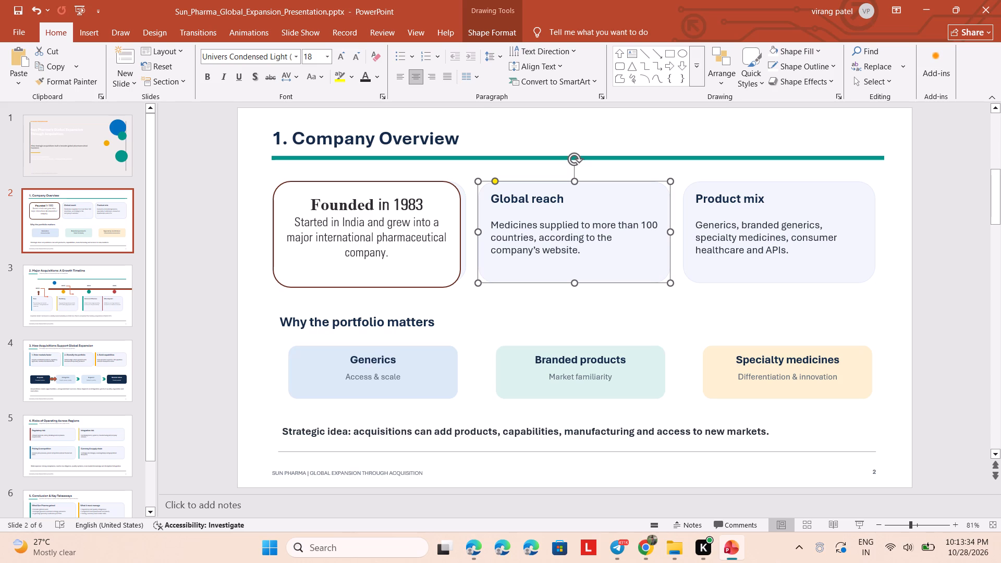
left_click(75, 300)
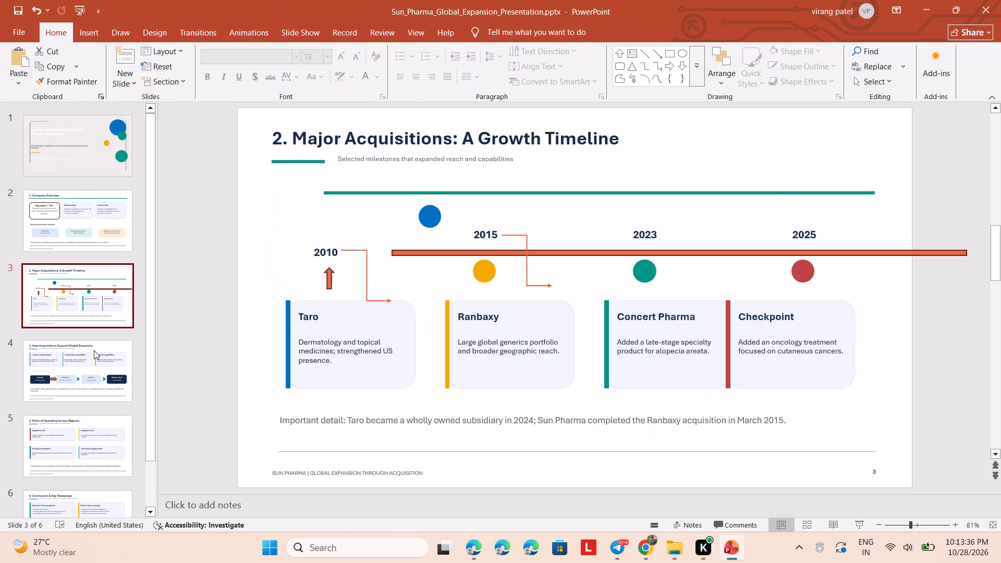
left_click(92, 374)
left_click(94, 454)
scroll(94, 446, "down", 5)
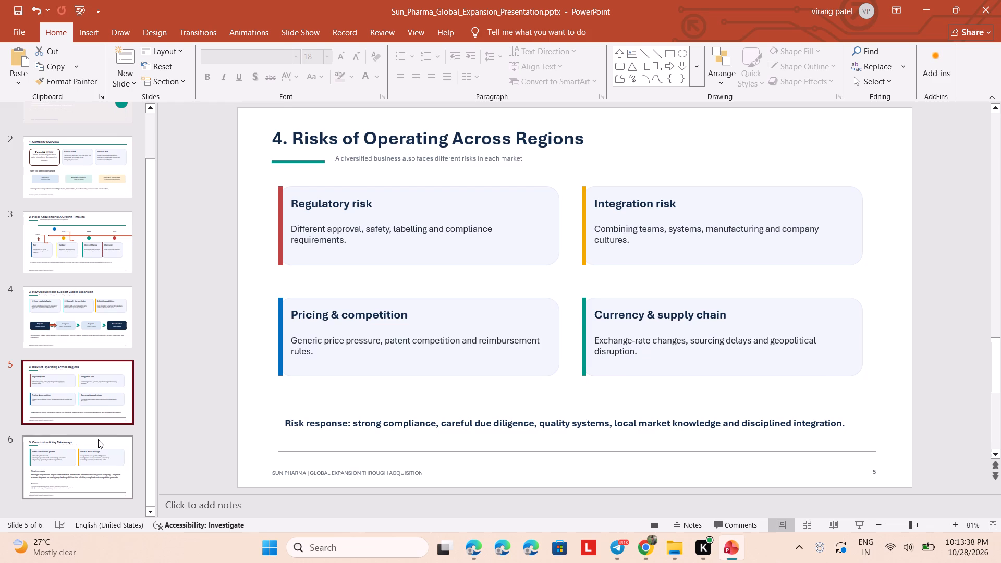
left_click(100, 450)
scroll(76, 197, "up", 4)
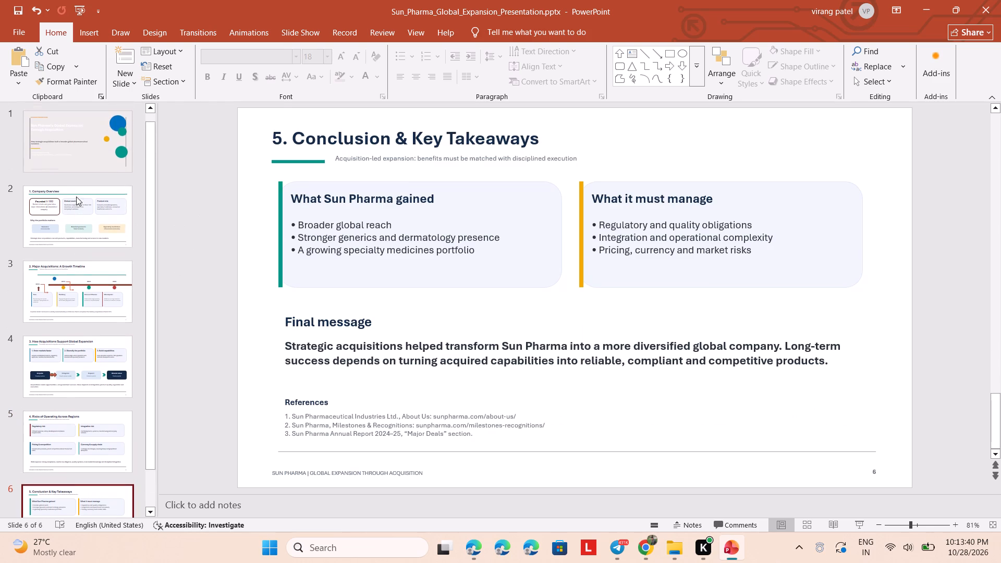
Close the Sun Pharma presentation without saving its changes.
scroll(76, 197, "up", 5)
left_click(91, 141)
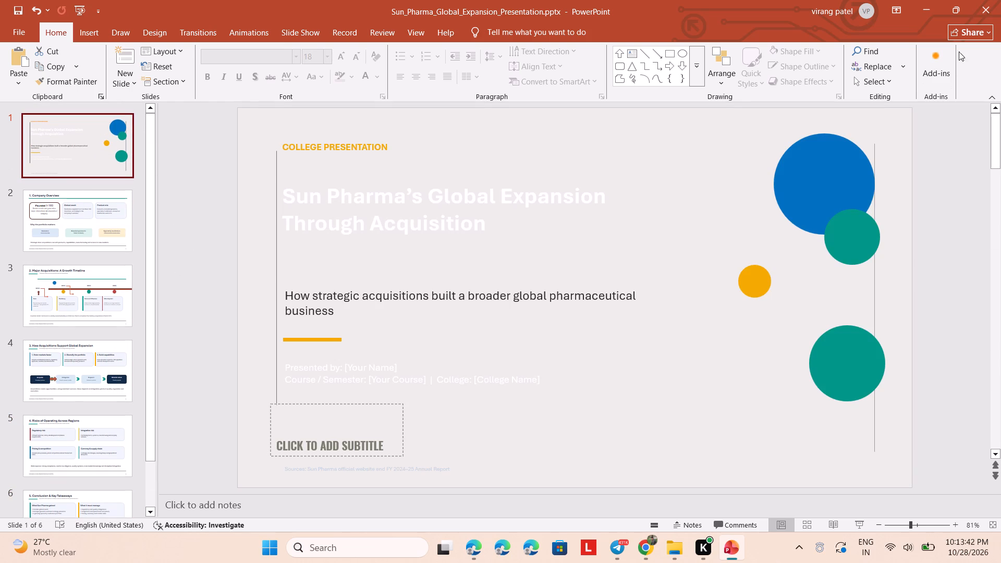
left_click(985, 9)
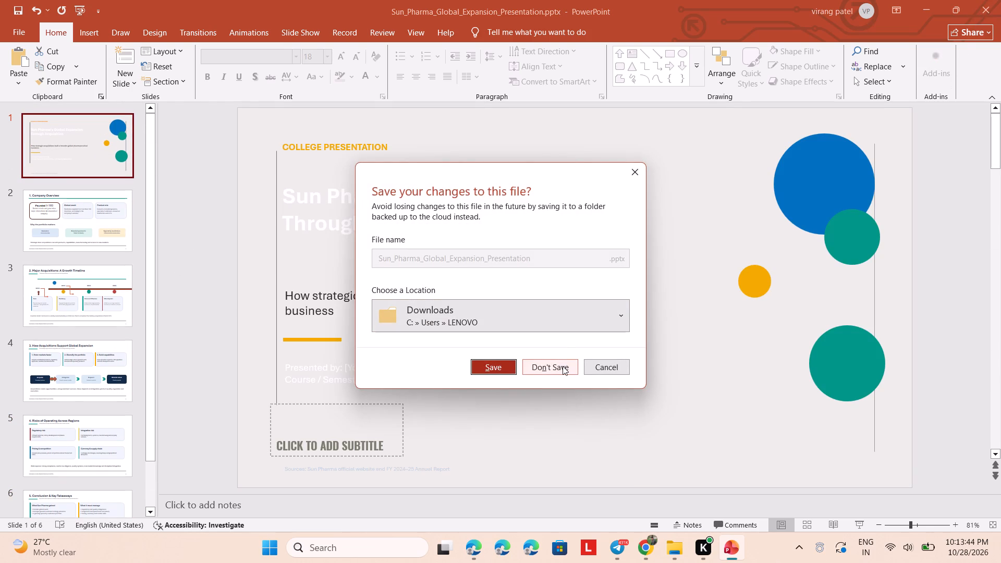
double_click(563, 366)
Reopen Sun_Pharma_Global_Expansion_Presentation from the Downloads folder.
left_click(662, 134)
double_click(542, 136)
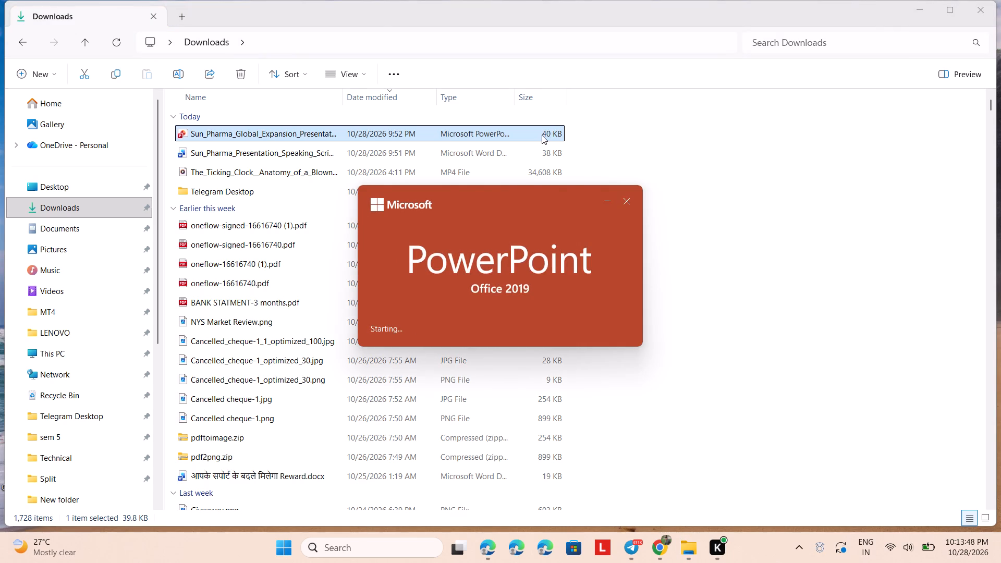
Look through all six slides of the reopened presentation and examine the title slide's heading text boxes.
scroll(552, 176, "down", 2)
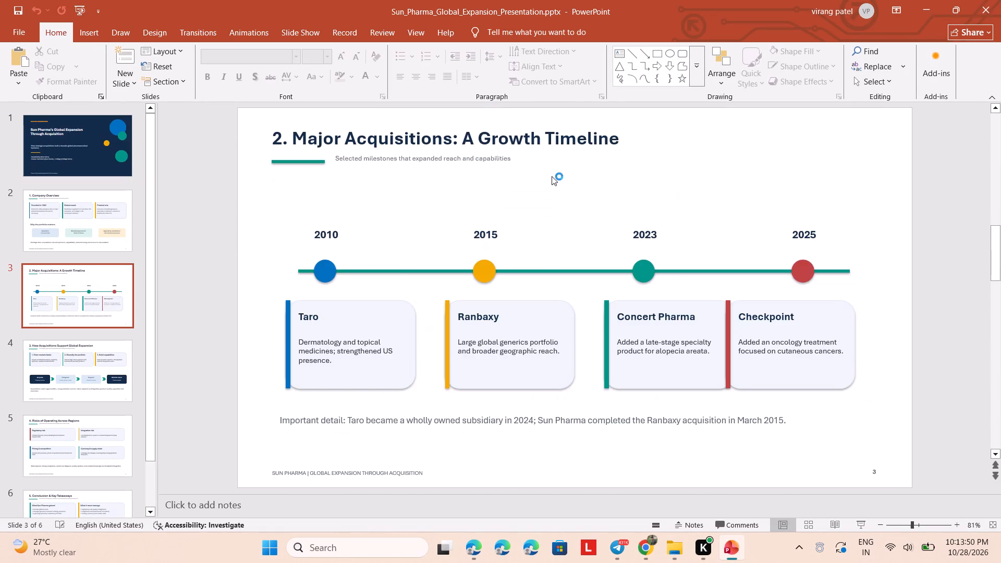
scroll(552, 176, "down", 3)
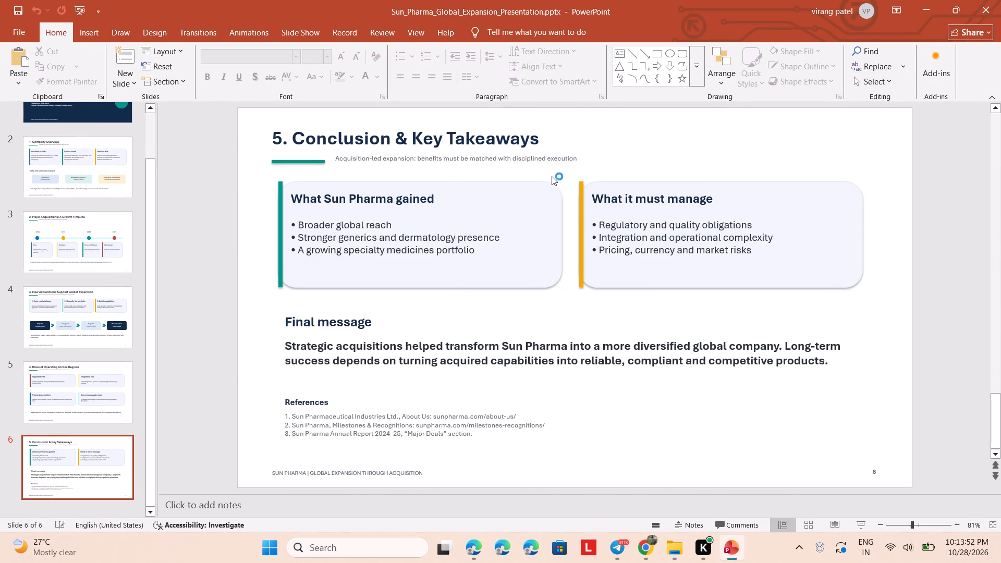
scroll(552, 176, "up", 10)
left_click(377, 149)
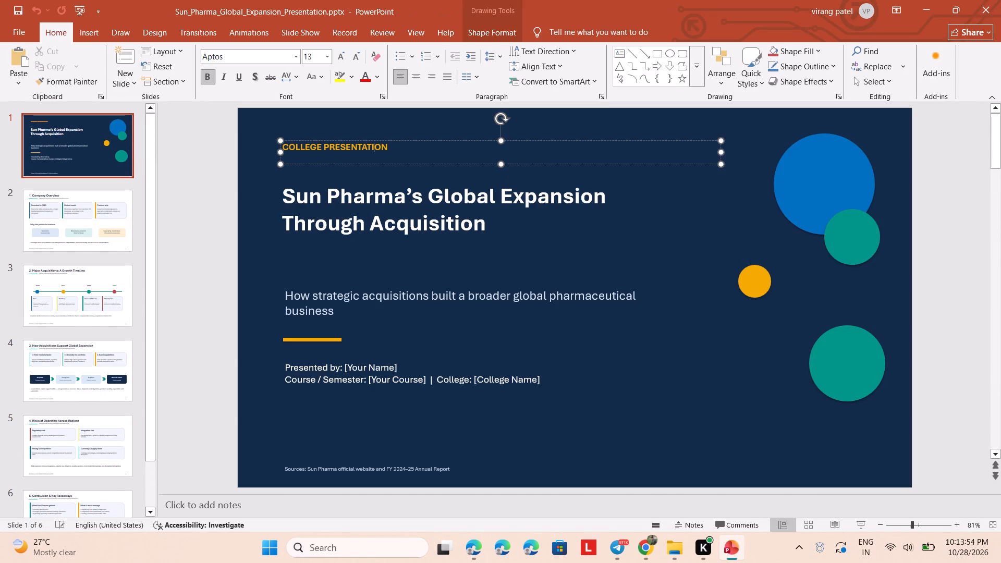
left_click(409, 145)
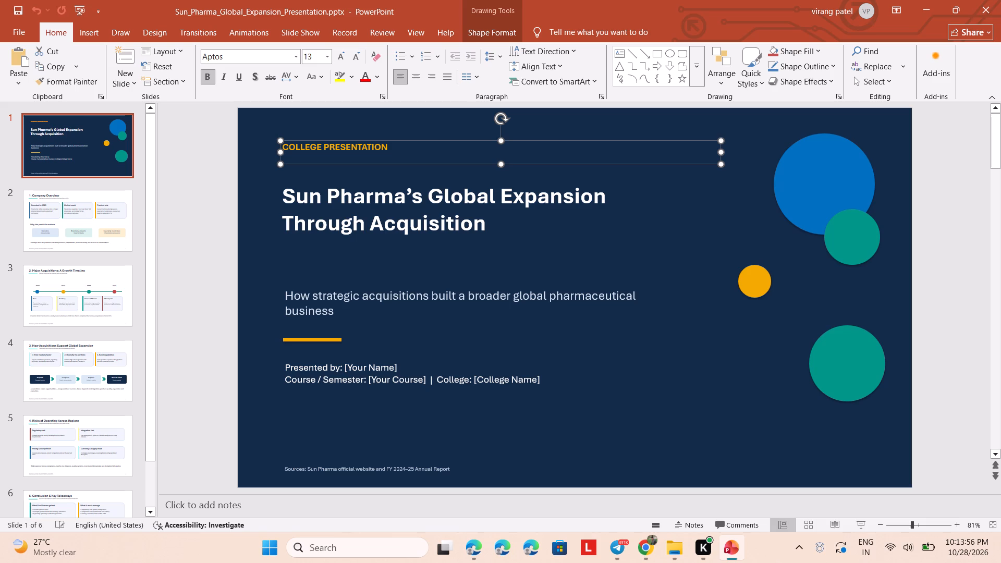
left_click(420, 210)
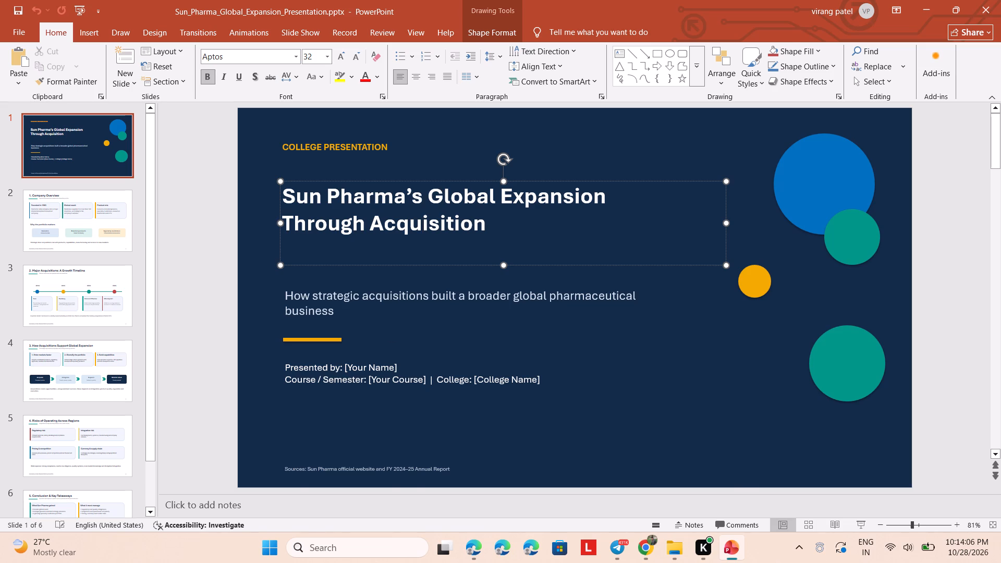
Go through the slides again and examine the Conclusion & Key Takeaways slide's references and two cards.
scroll(400, 375, "down", 3)
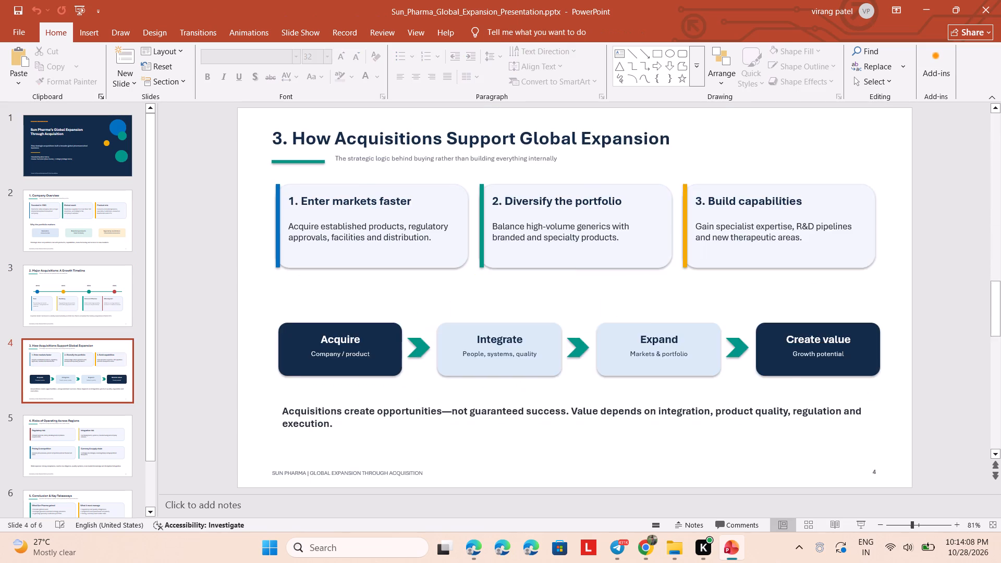
scroll(400, 375, "down", 6)
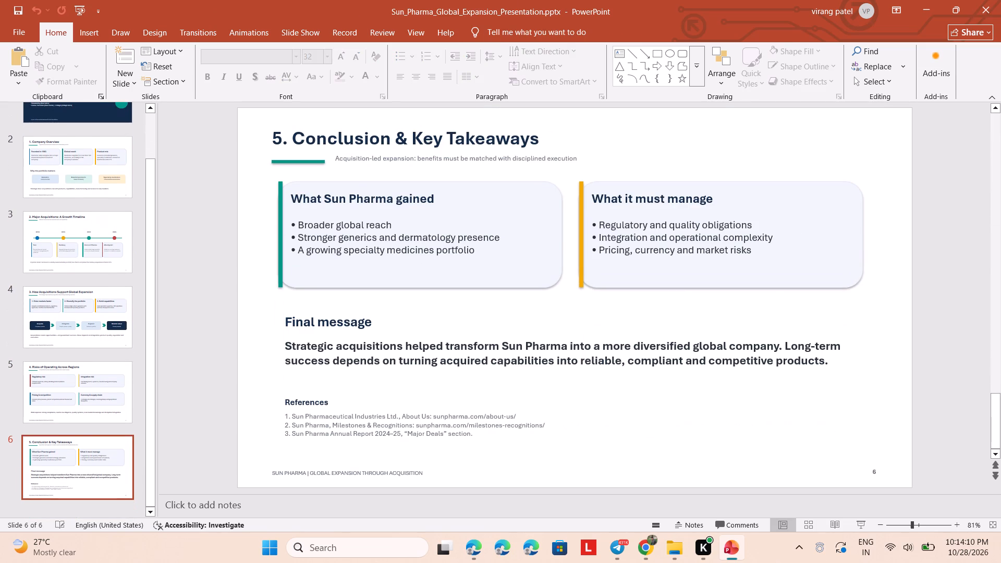
double_click(402, 416)
left_click(478, 430)
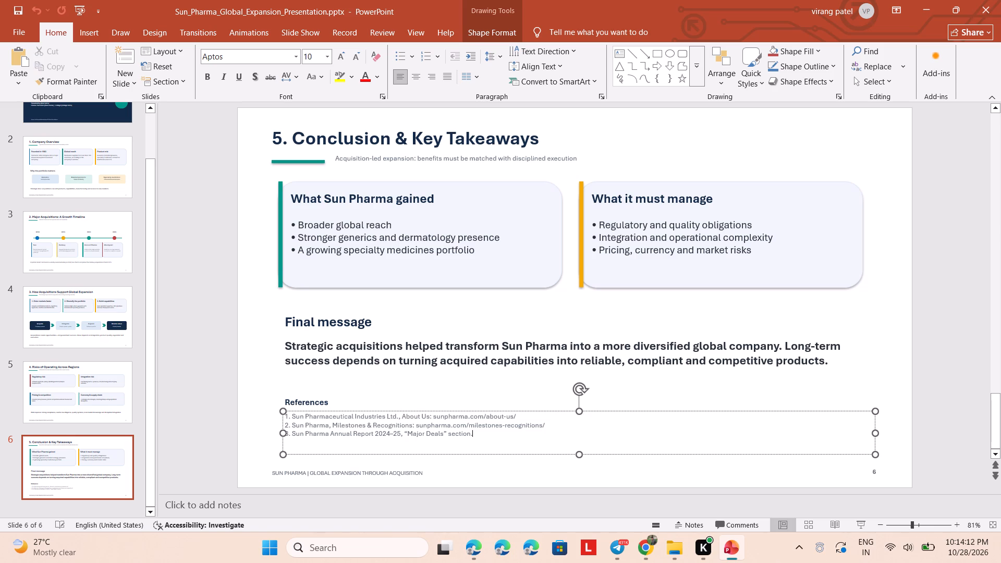
left_click(527, 418)
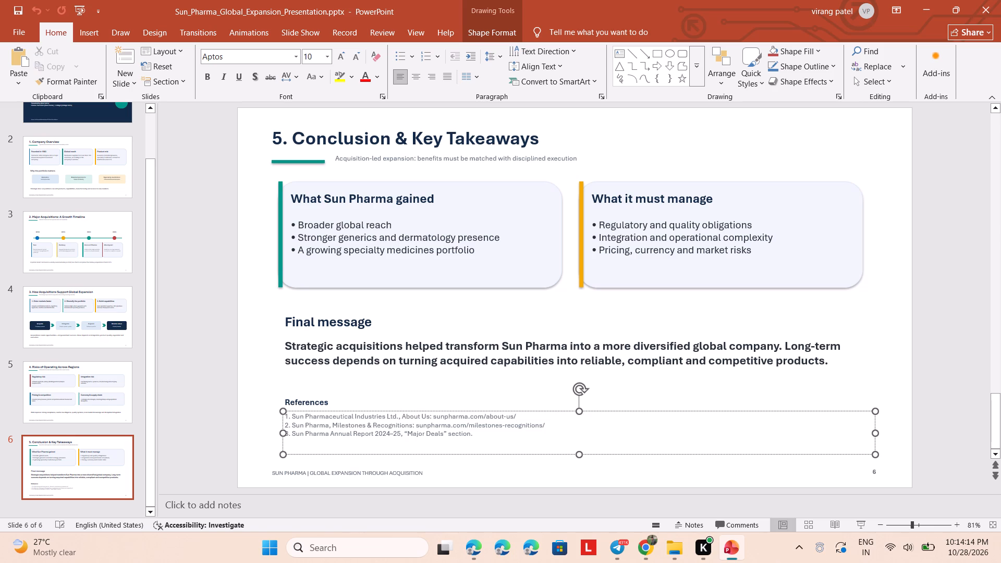
left_click(314, 395)
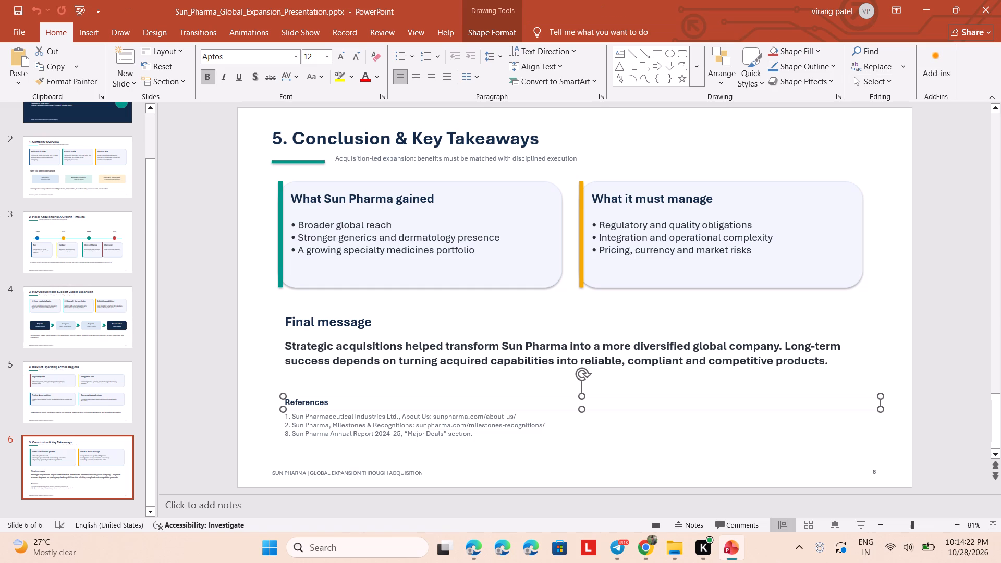
left_click(695, 205)
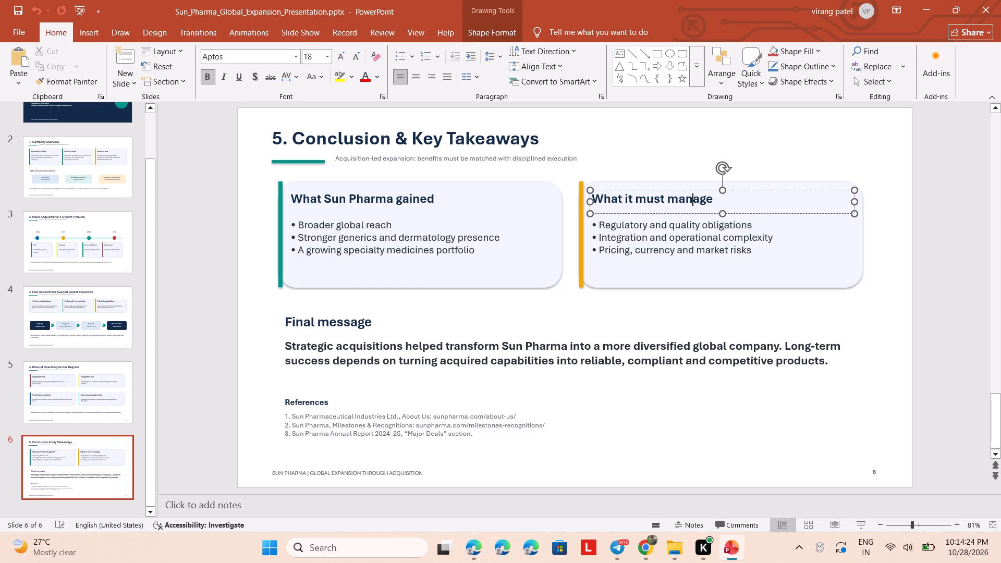
left_click(473, 213)
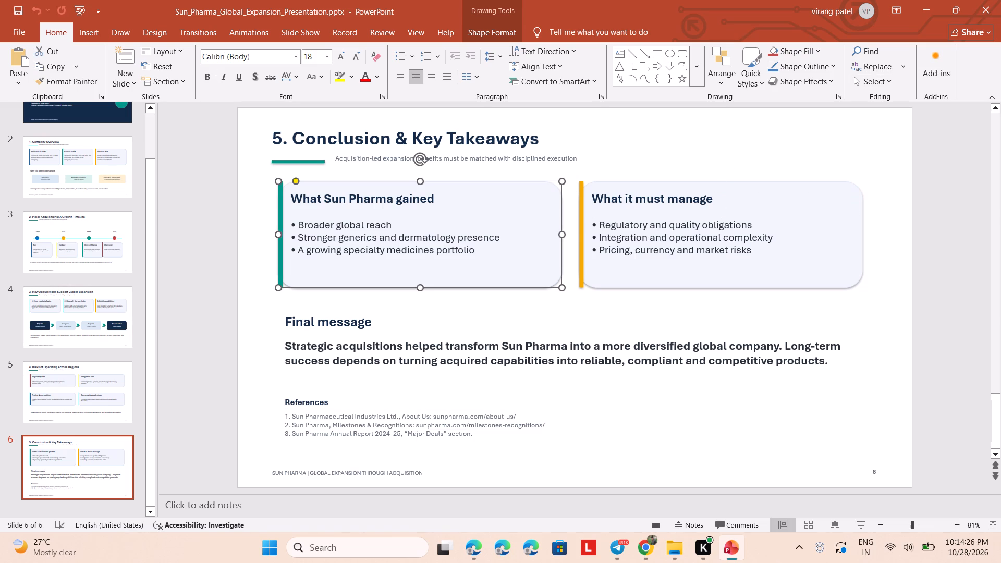
left_click(581, 194)
left_click(614, 187)
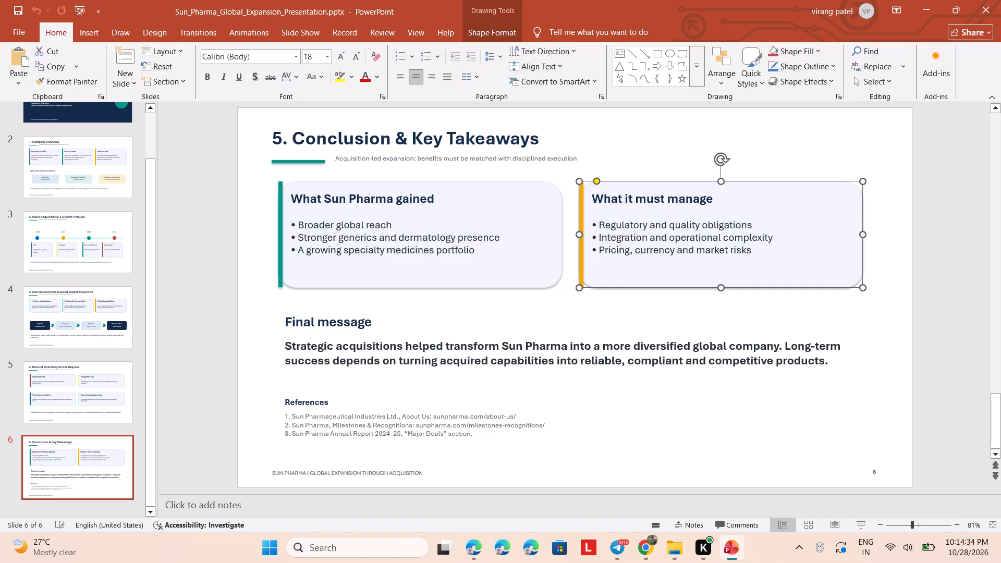
Set the font size of the subtitle beneath the "Risks of Operating Across Regions" title to 14.
scroll(410, 170, "down", 1)
scroll(410, 170, "up", 1)
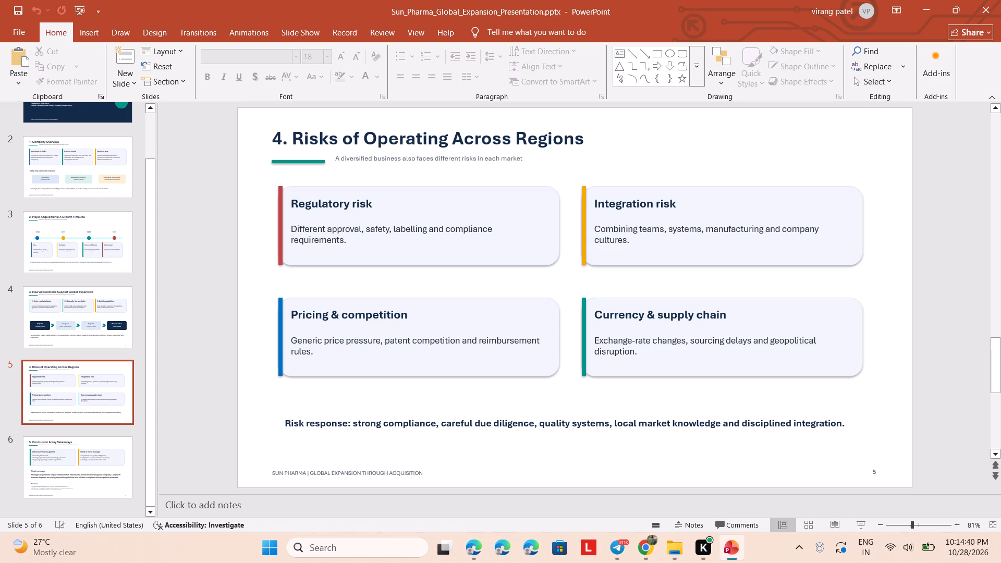
left_click(420, 160)
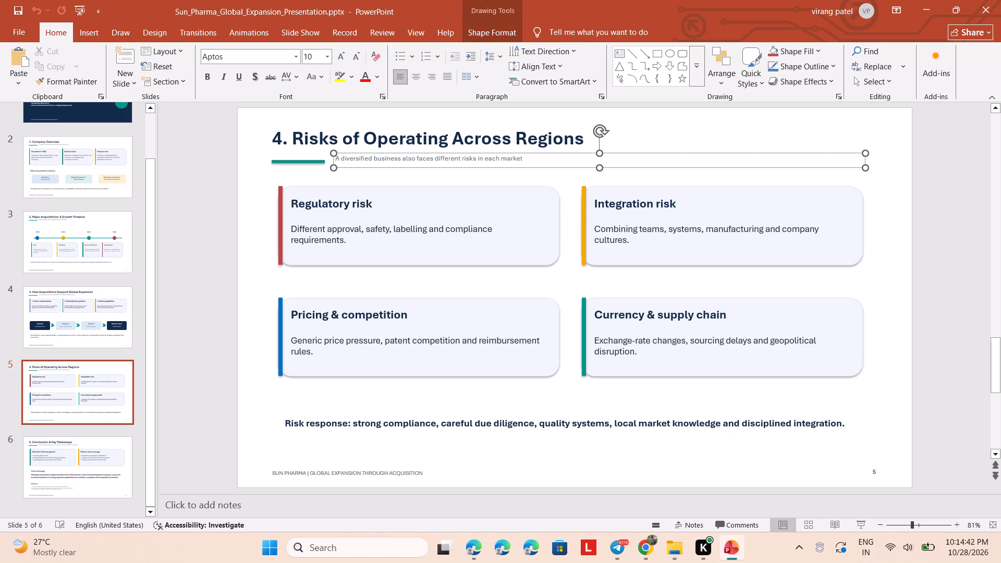
left_click_drag(341, 158, 530, 157)
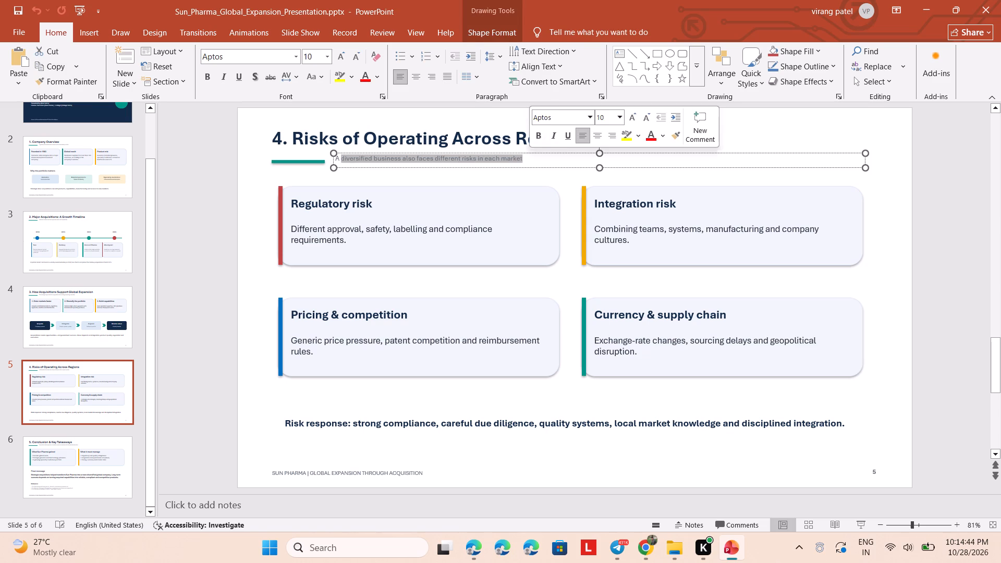
left_click(534, 158)
left_click(544, 158)
left_click(536, 159)
key("ctrl+a")
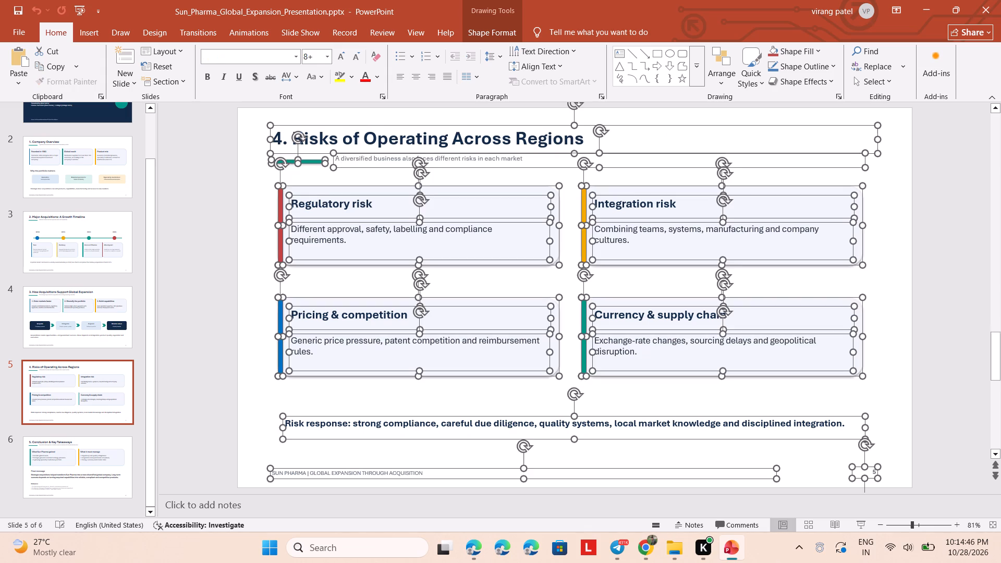
left_click(521, 158)
key("ctrl+a")
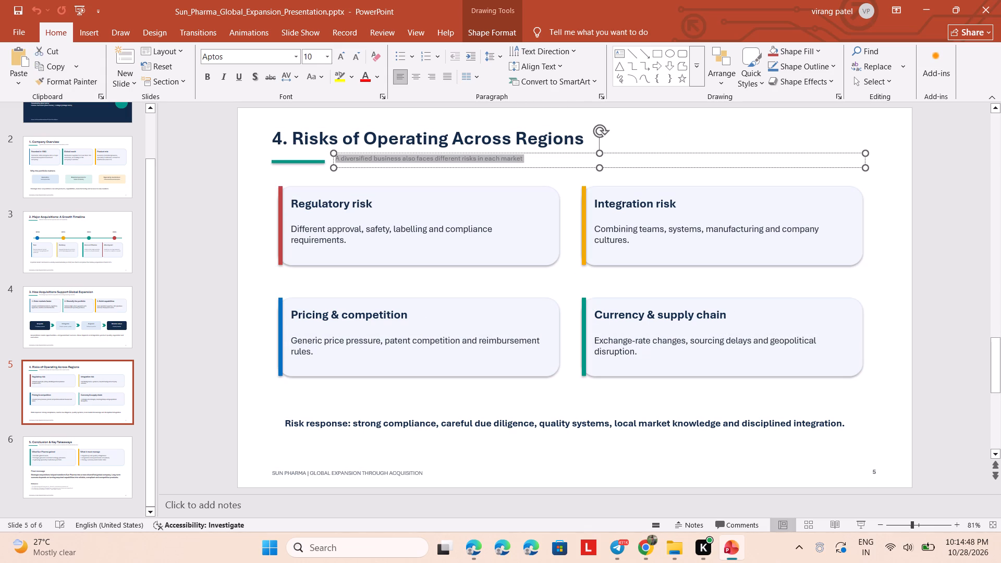
left_click(325, 57)
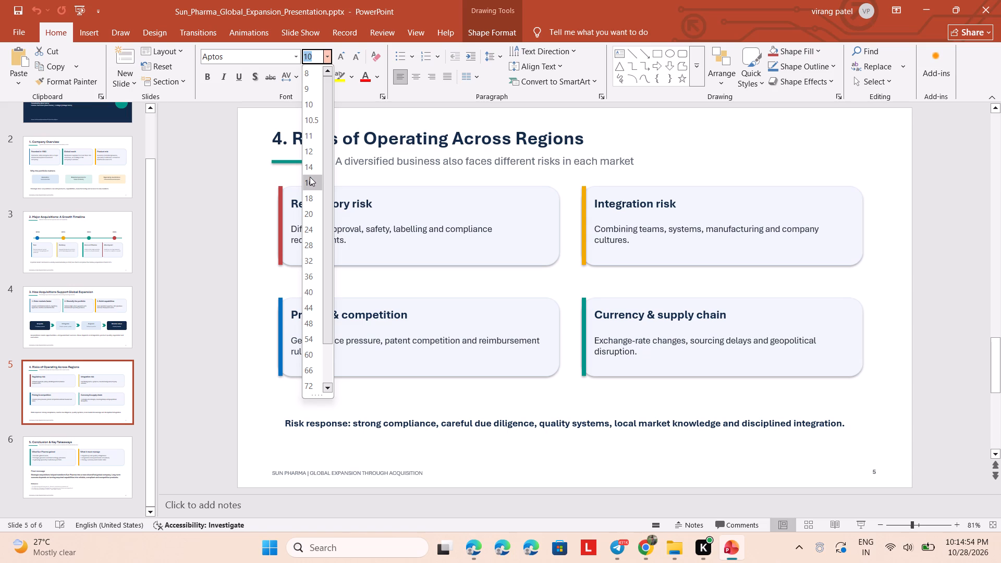
left_click(311, 170)
left_click(441, 182)
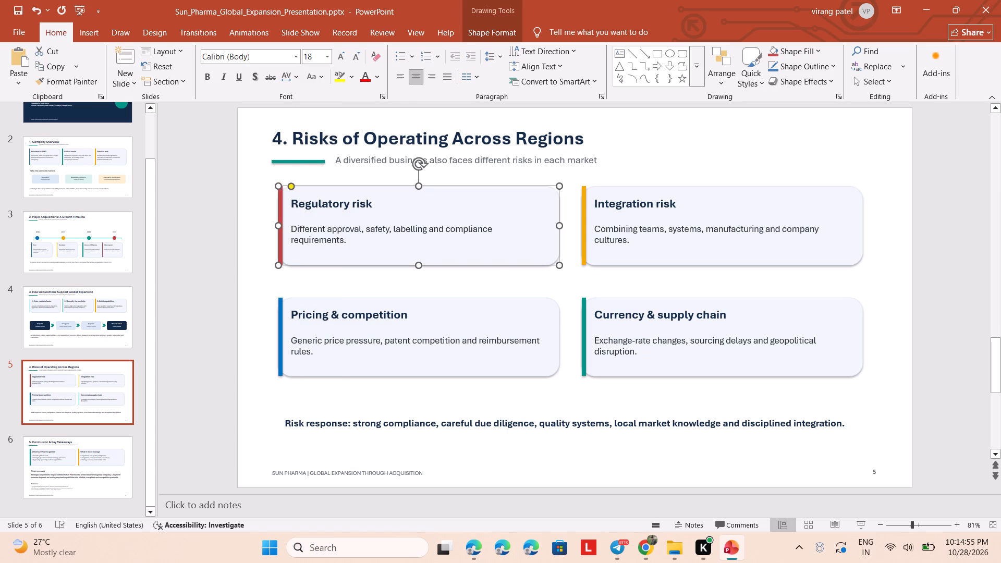